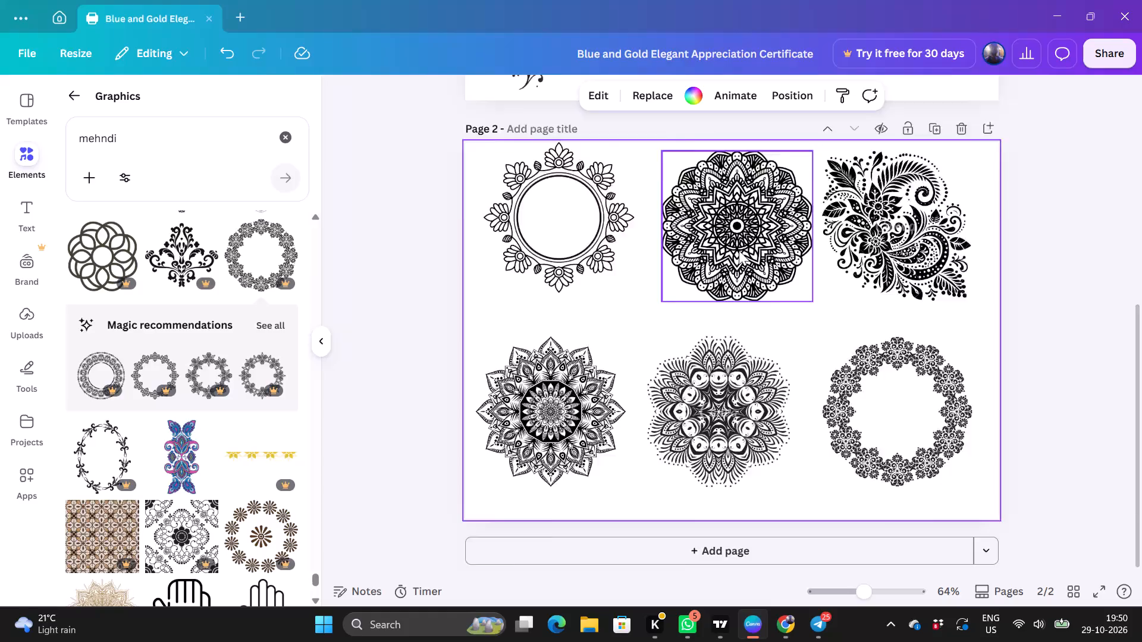
Add the black-and-white floral pattern tile from the mendhi graphics to page 1, over the lower middle mandala.
scroll(739, 250, up, 3)
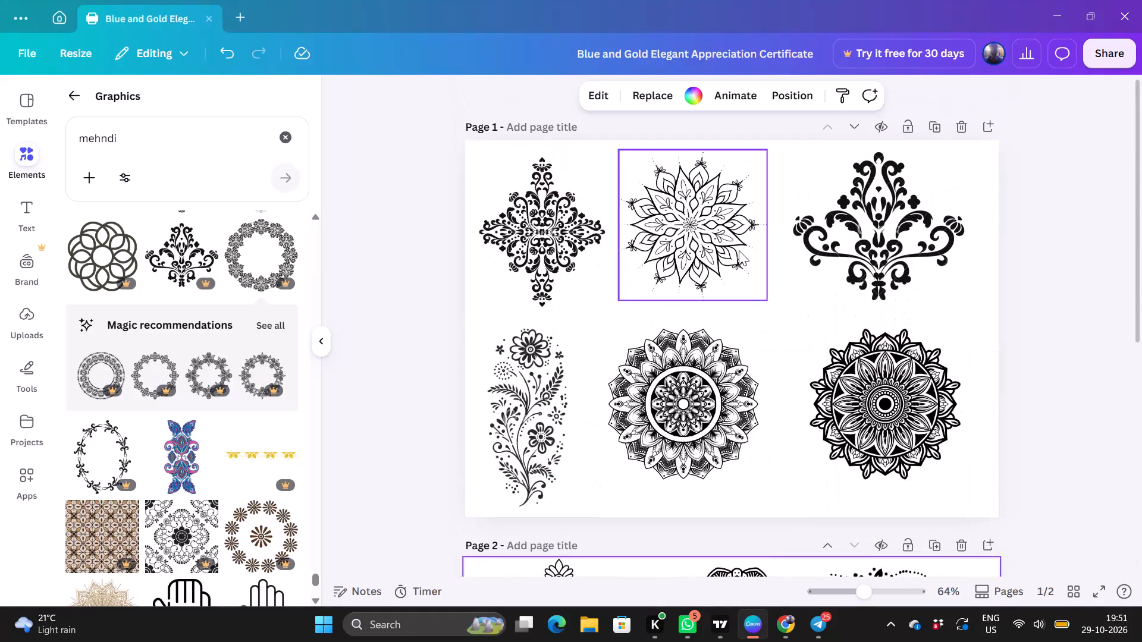
scroll(137, 499, down, 2)
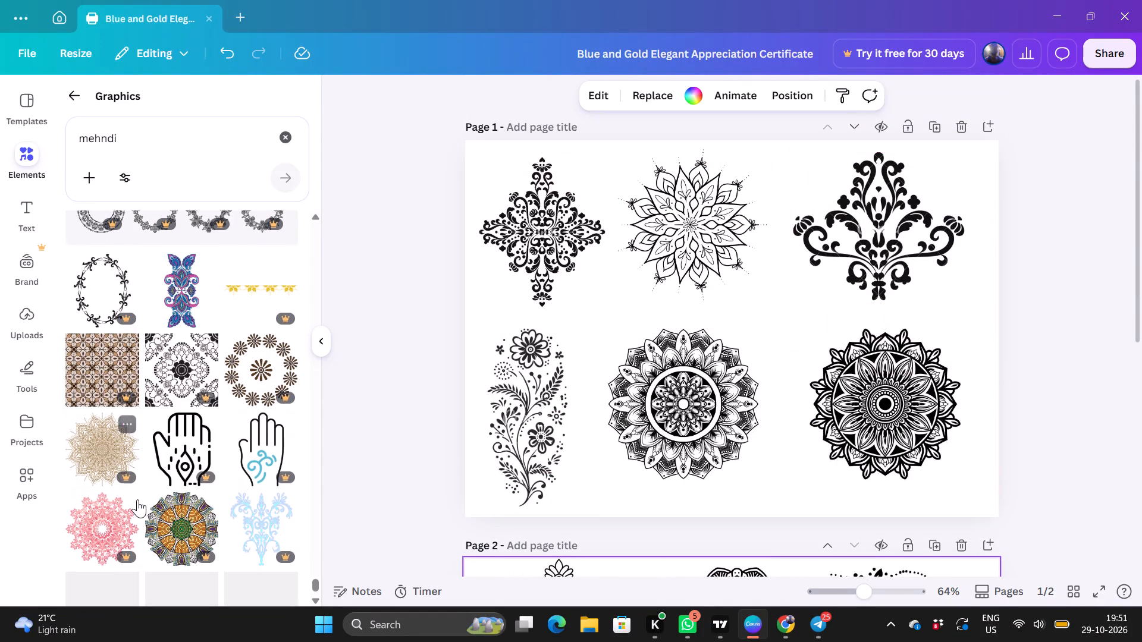
drag(187, 362, 689, 344)
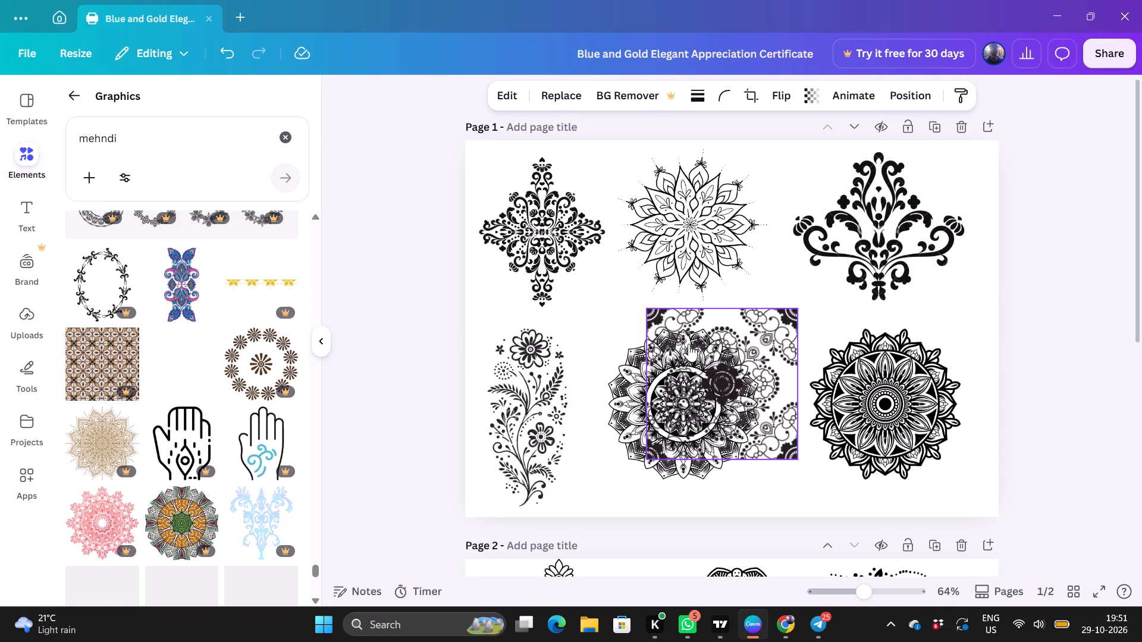
Add a blank third page after page 2.
scroll(806, 410, down, 3)
scroll(670, 320, down, 4)
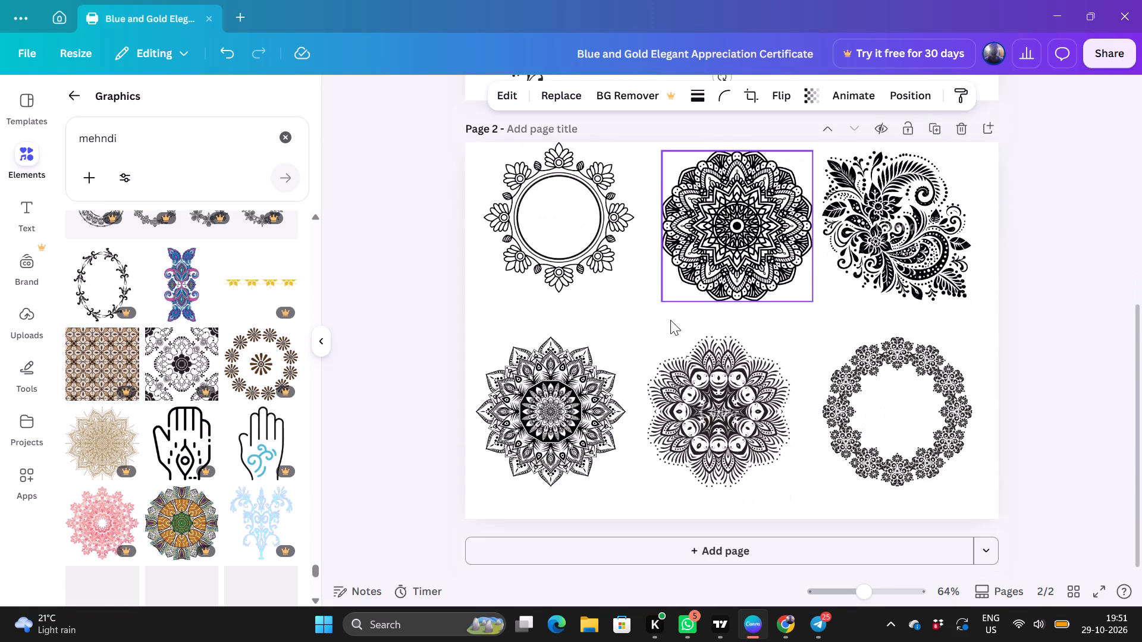
click(728, 562)
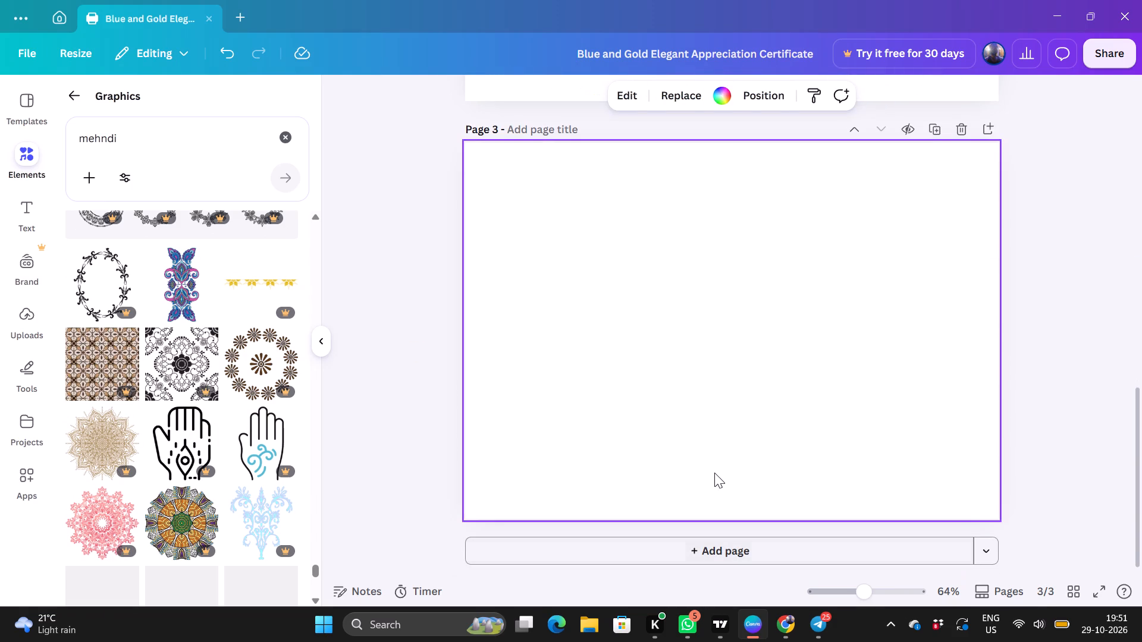
Place the brown geometric floral pattern on page 3, reduced in size and moved towards the page's upper left.
scroll(714, 473, down, 1)
drag(87, 371, 422, 193)
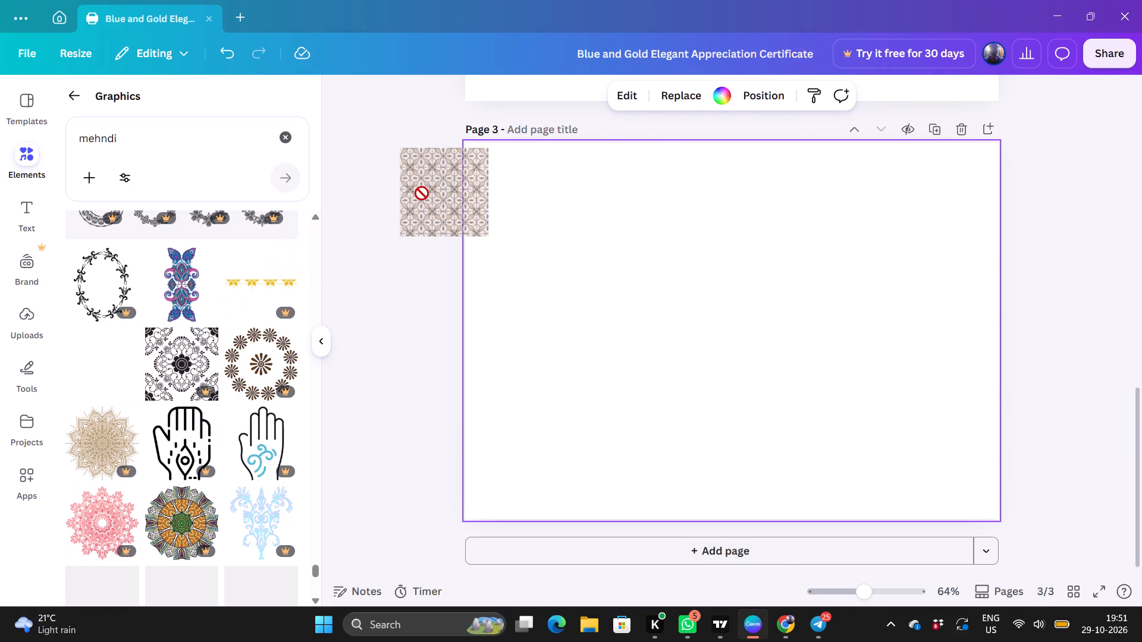
drag(422, 193, 495, 203)
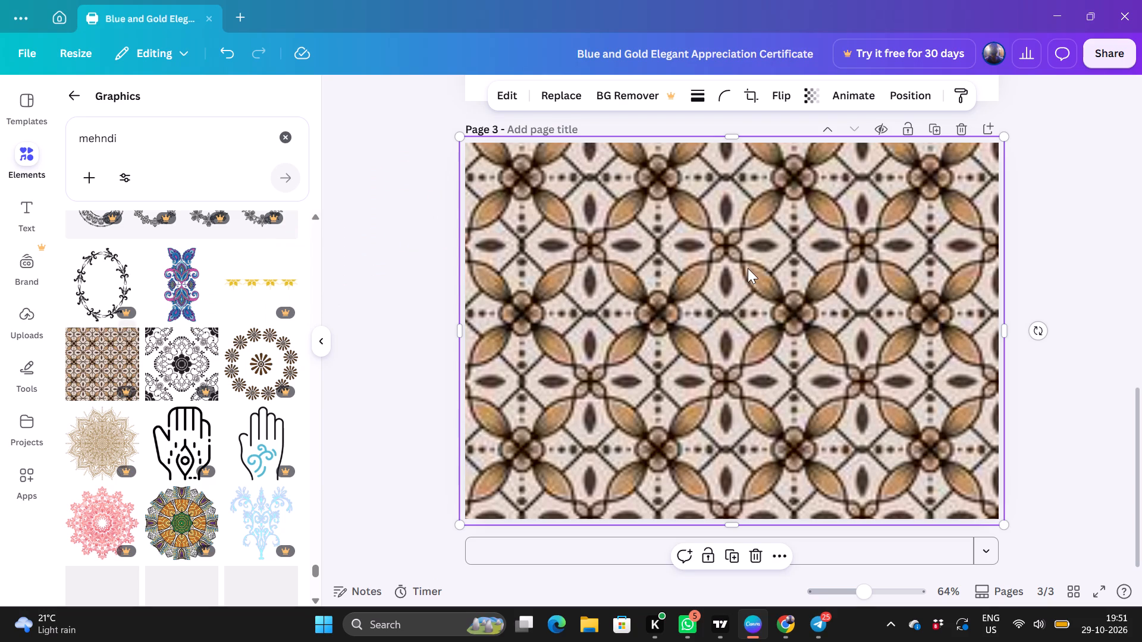
drag(460, 132, 605, 285)
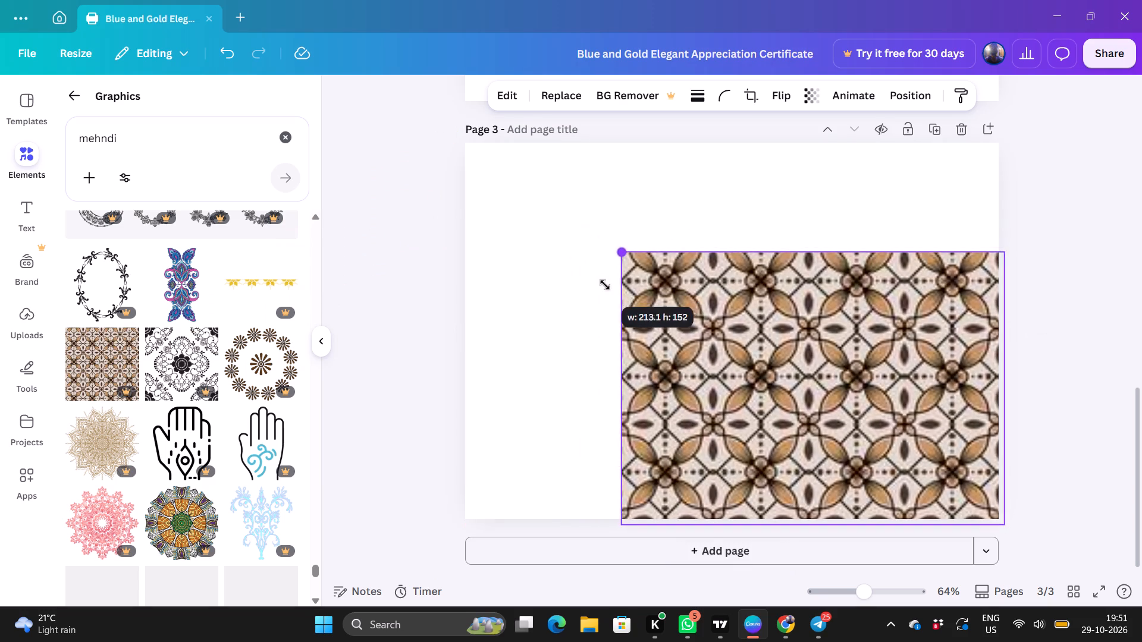
drag(605, 285, 676, 311)
drag(932, 389, 670, 250)
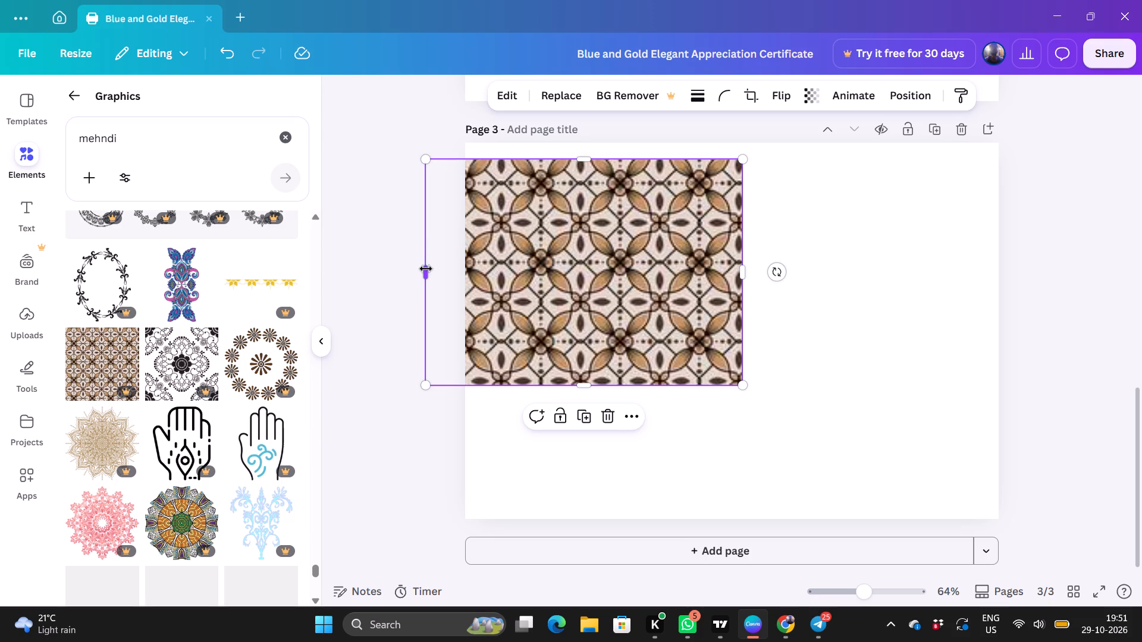
Crop the brown pattern's left side to about 133 × 126 and scale it down to a small near-square tile.
drag(428, 276, 509, 299)
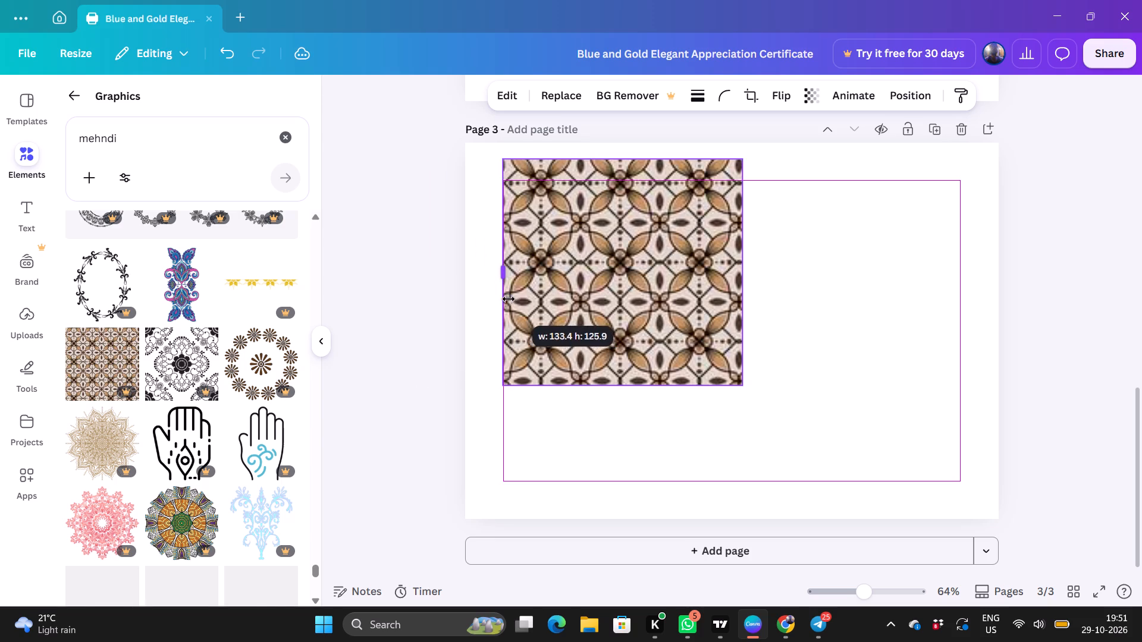
drag(509, 299, 509, 300)
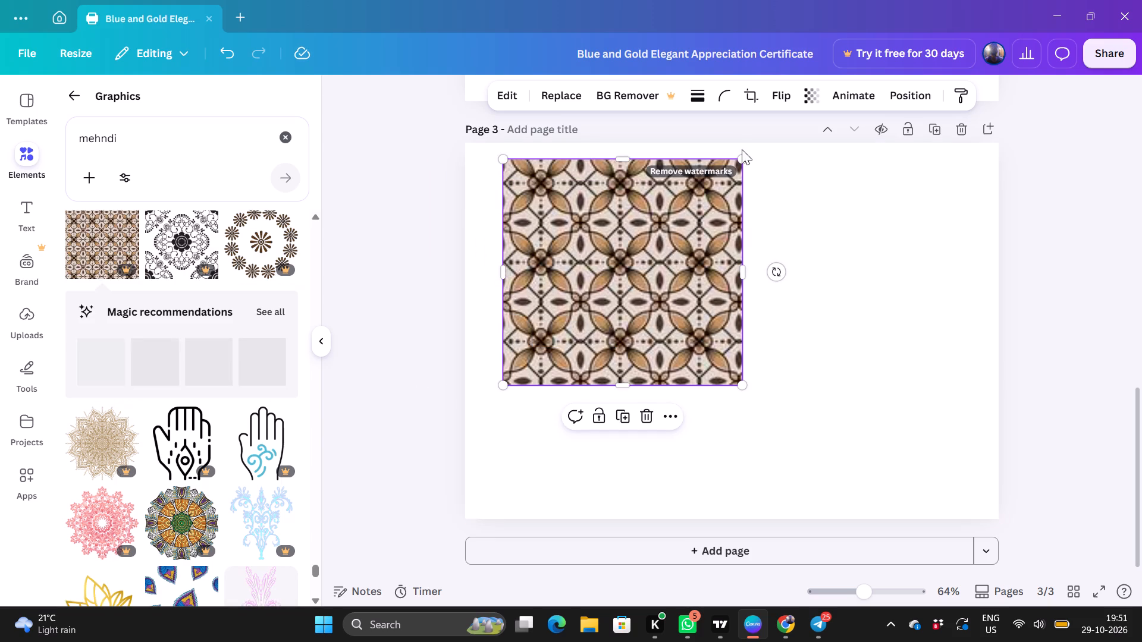
drag(739, 156, 737, 217)
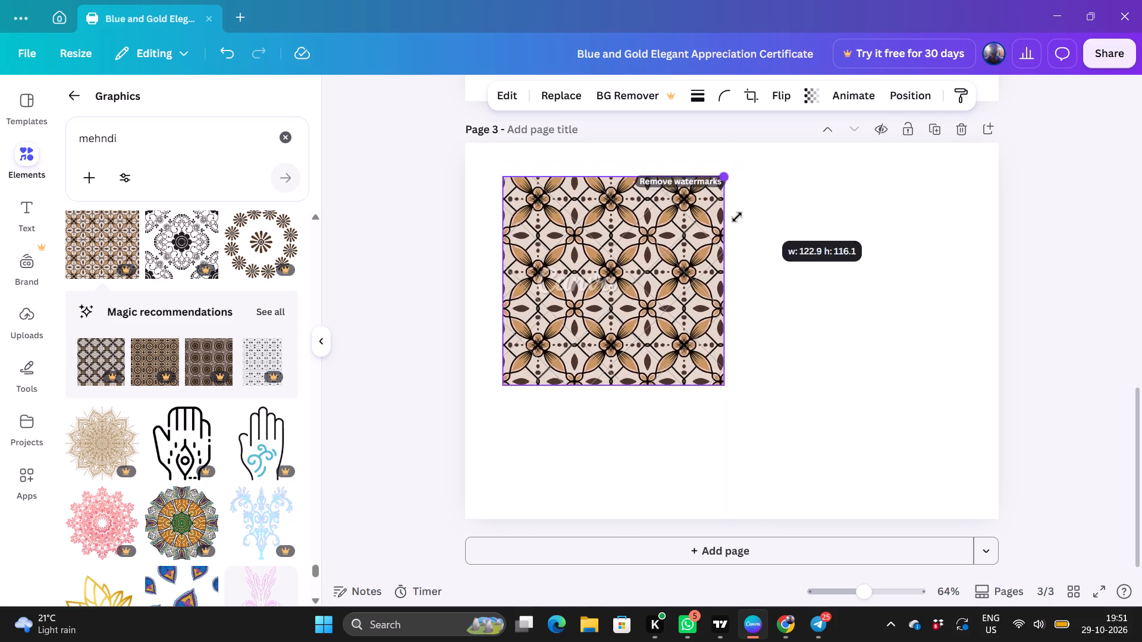
drag(737, 217, 628, 237)
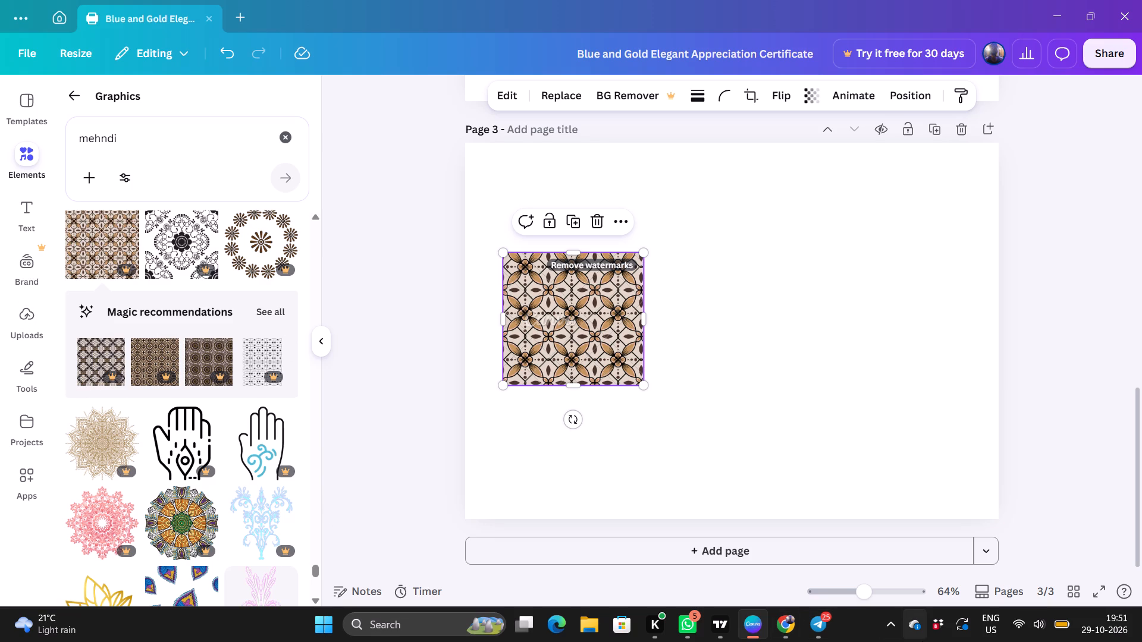
Lower the computer's sound volume to roughly an eighth of its range, then return to the design.
click(1036, 623)
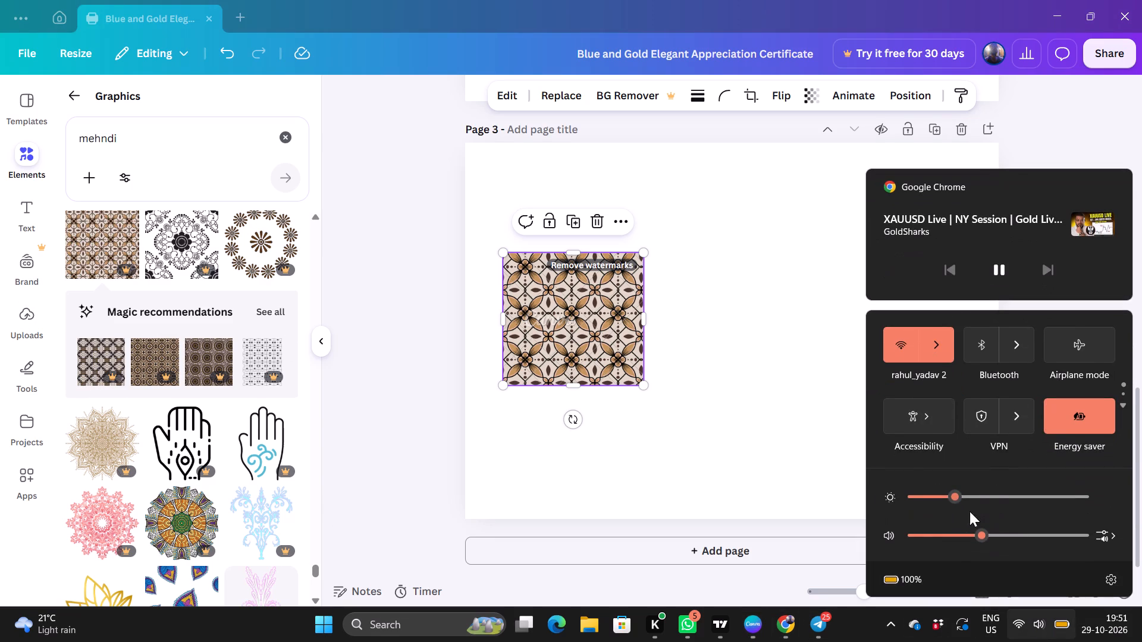
click(931, 528)
click(754, 351)
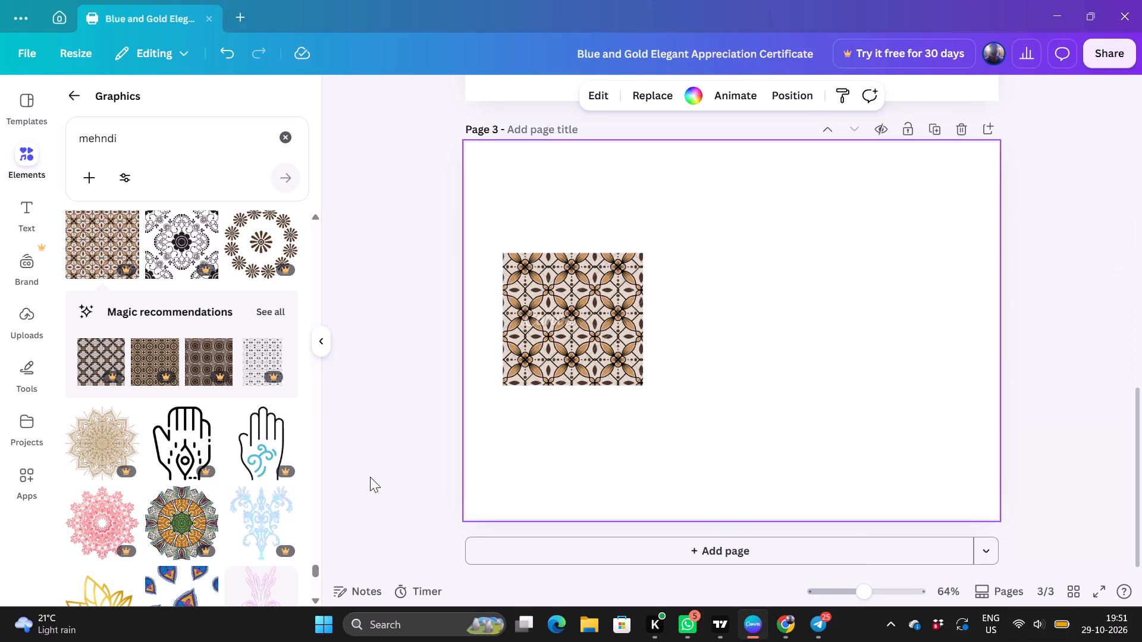
Add the black outlined hand graphic with blue swirls to page 3.
click(258, 446)
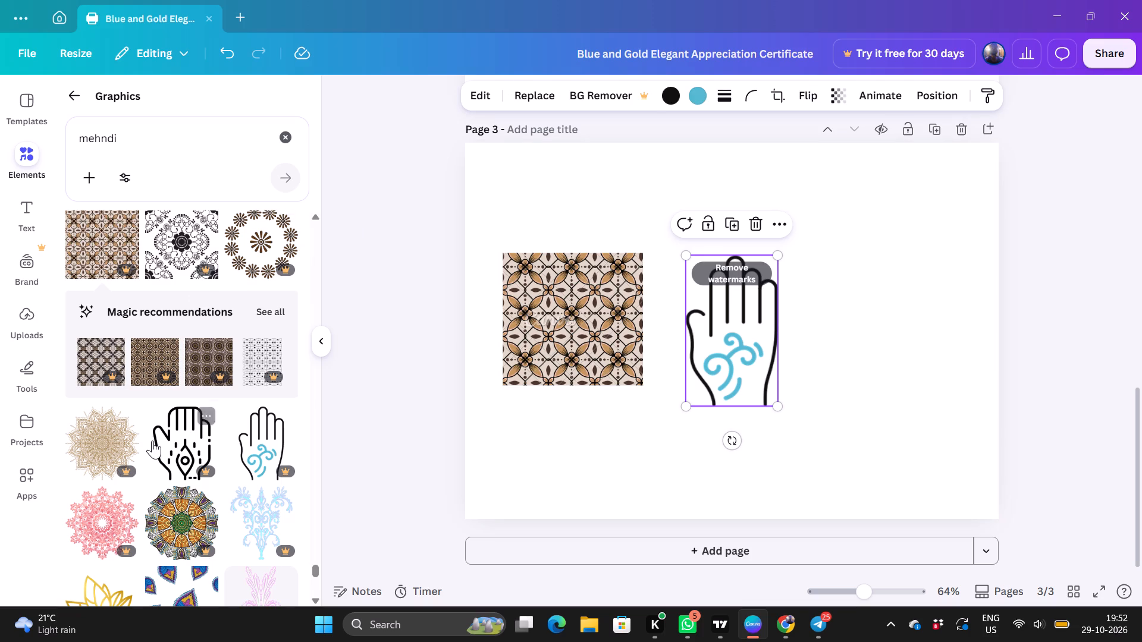
Find the round multicoloured mandala with red petals among the mehndi graphics and add it to page 3.
scroll(205, 518, down, 10)
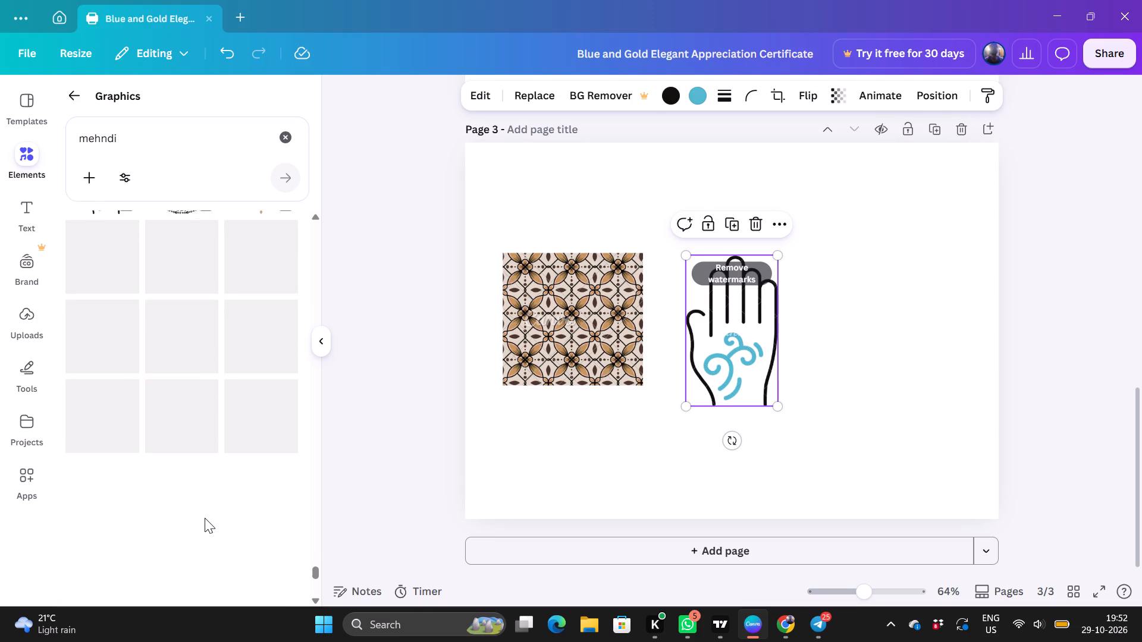
scroll(205, 518, down, 1)
scroll(205, 518, up, 5)
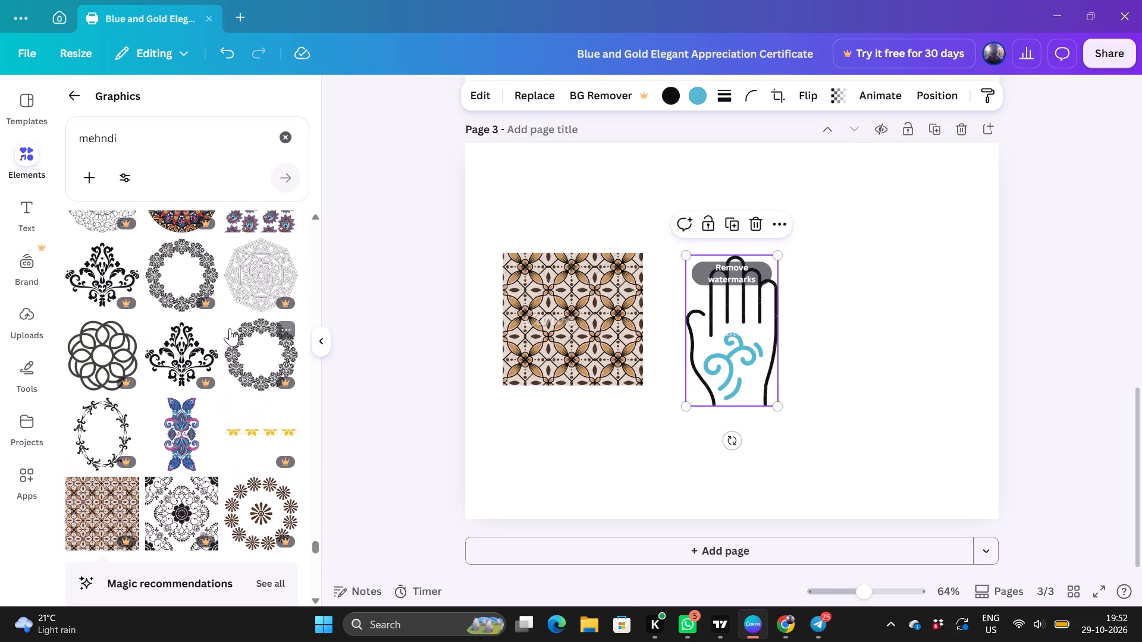
scroll(230, 328, up, 2)
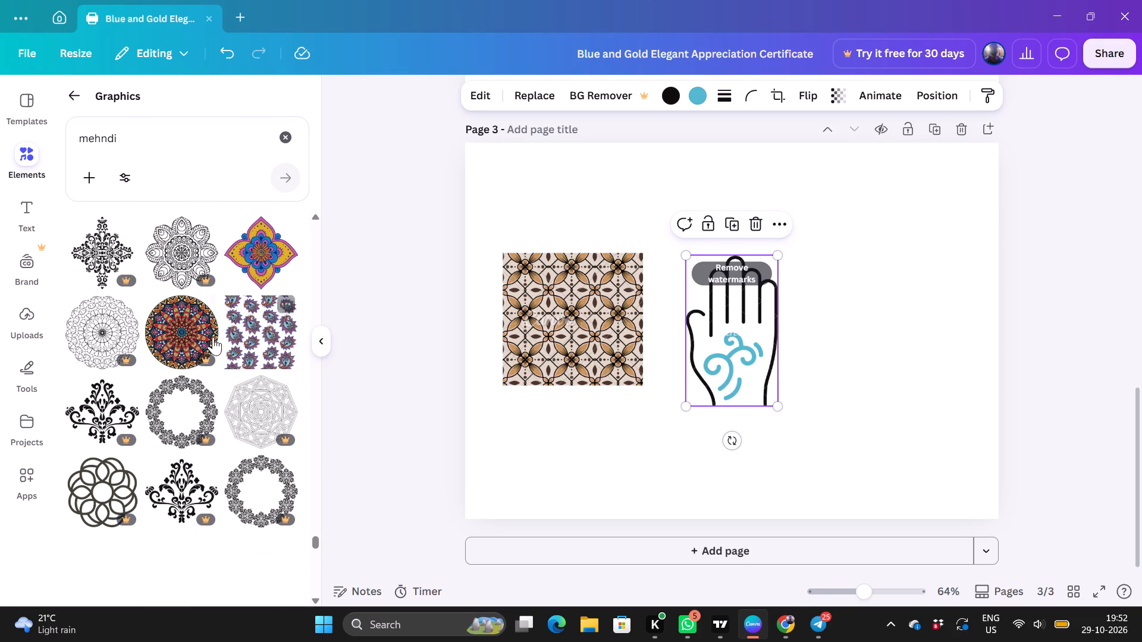
click(194, 326)
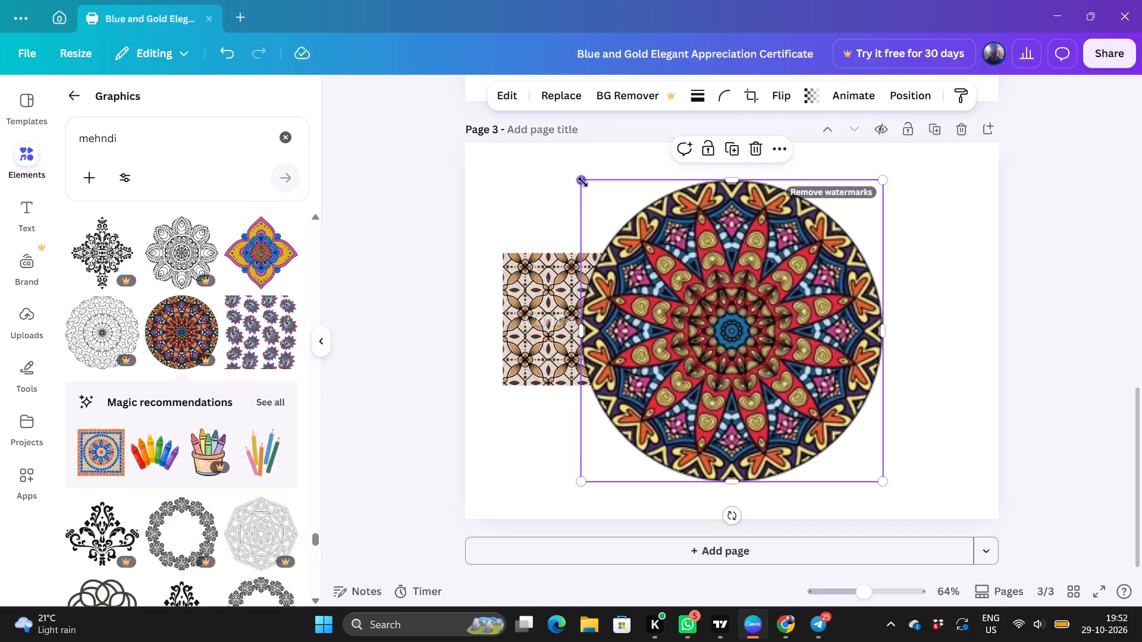
Shrink the multicoloured mandala to about half its size and place it beside the hand, near the page's right edge.
drag(583, 182, 627, 234)
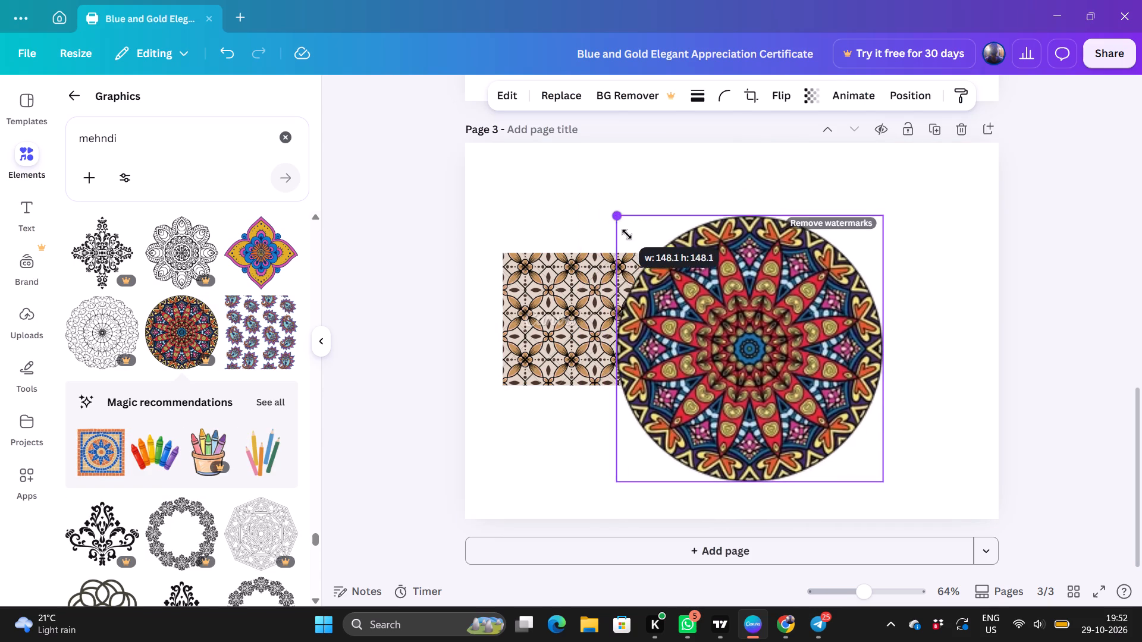
drag(627, 234, 714, 328)
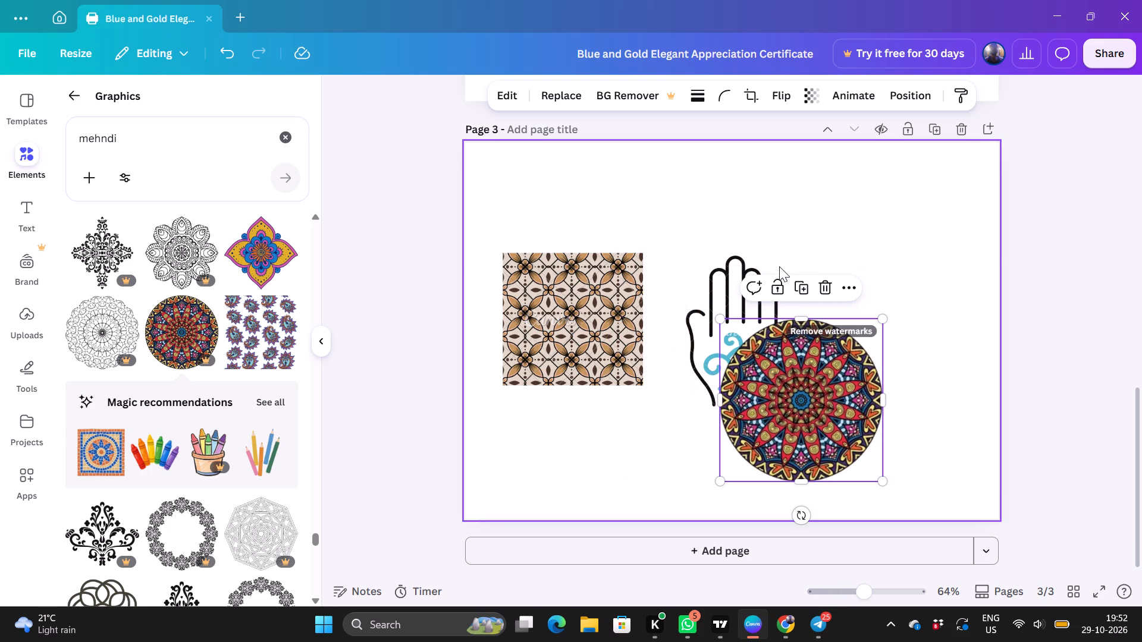
drag(788, 407, 887, 384)
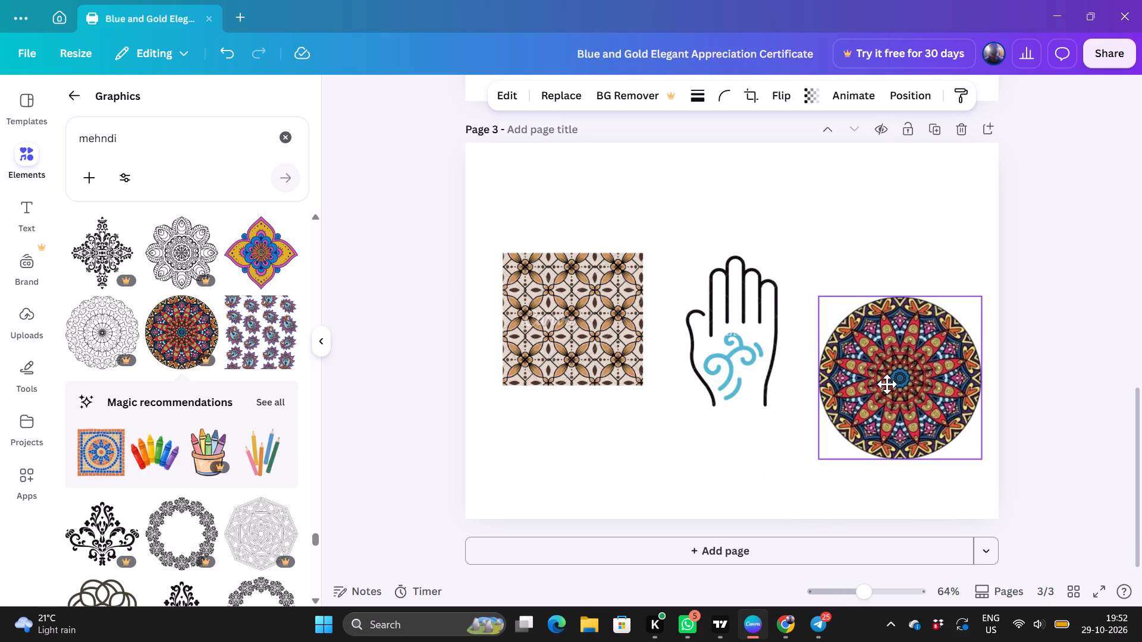
drag(887, 384, 887, 385)
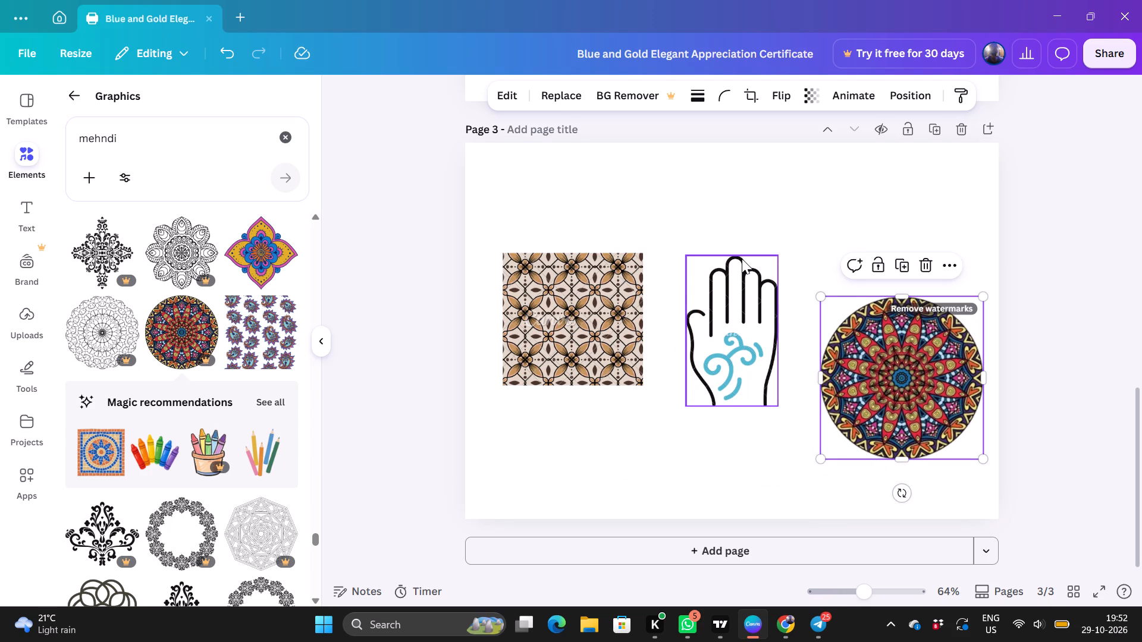
Reposition the hand graphic slightly and enlarge it to fill nearly the full height of page 3.
drag(742, 258, 752, 242)
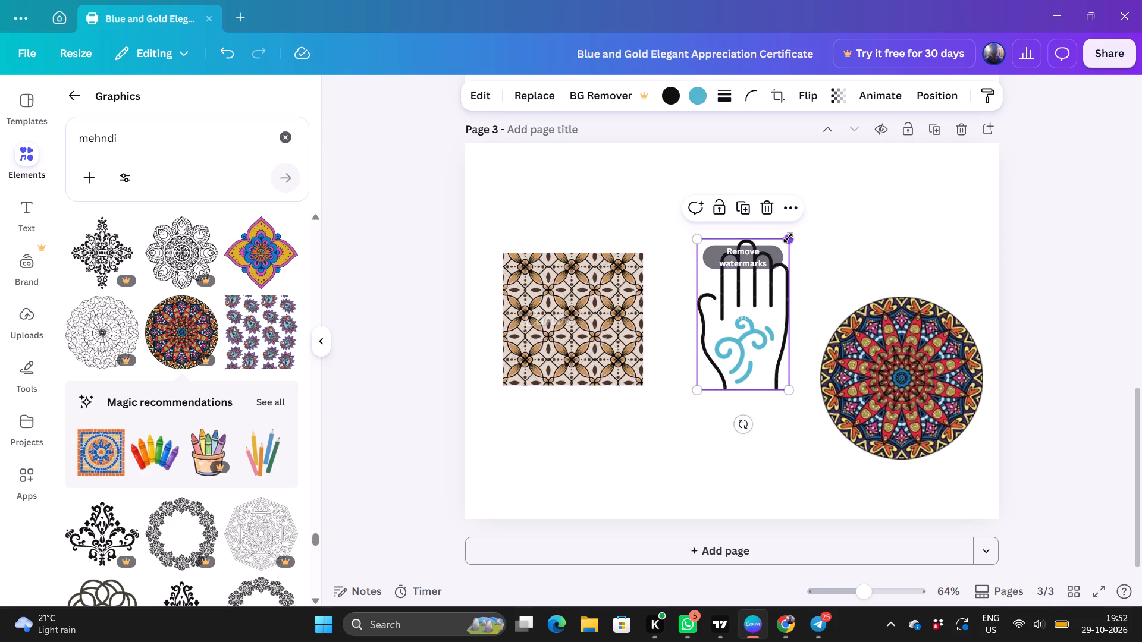
drag(789, 240, 934, 188)
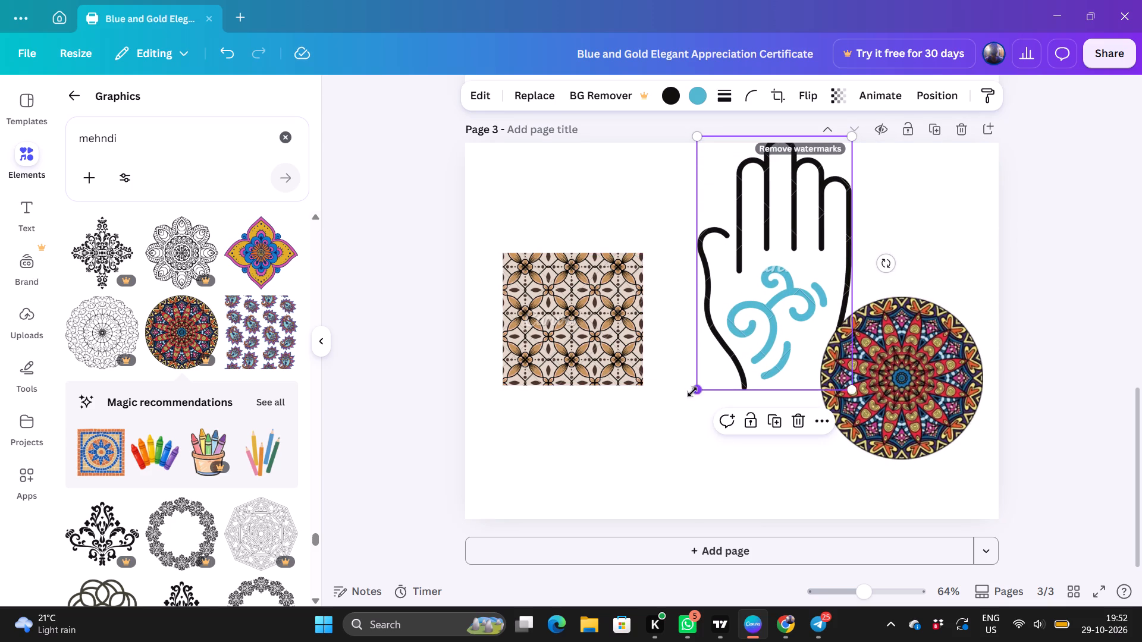
drag(696, 392, 581, 460)
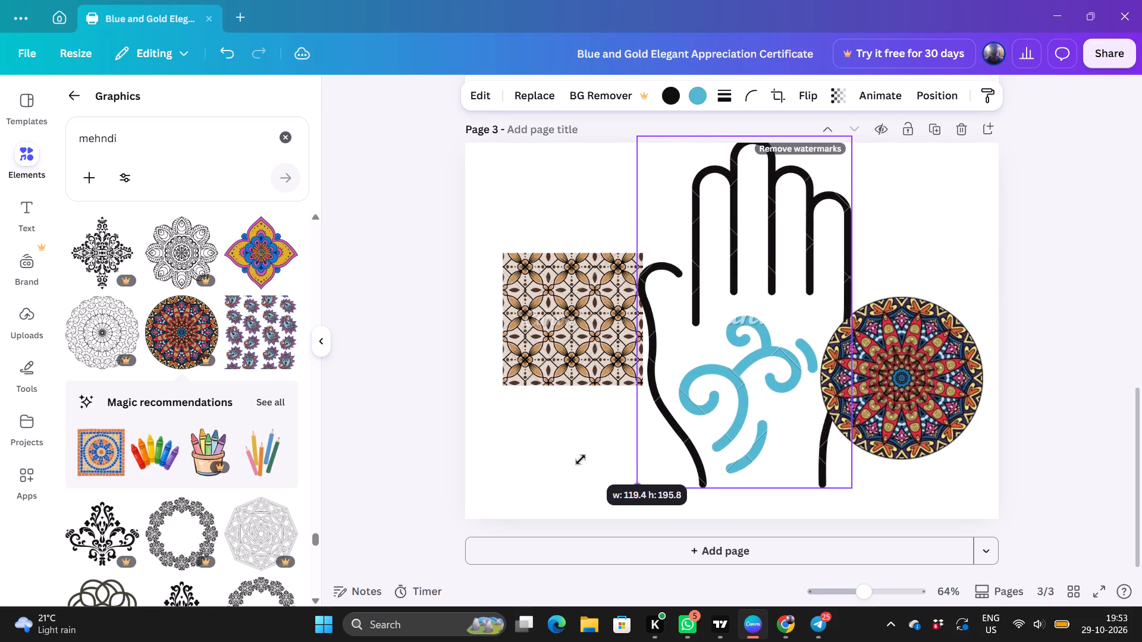
drag(581, 460, 556, 462)
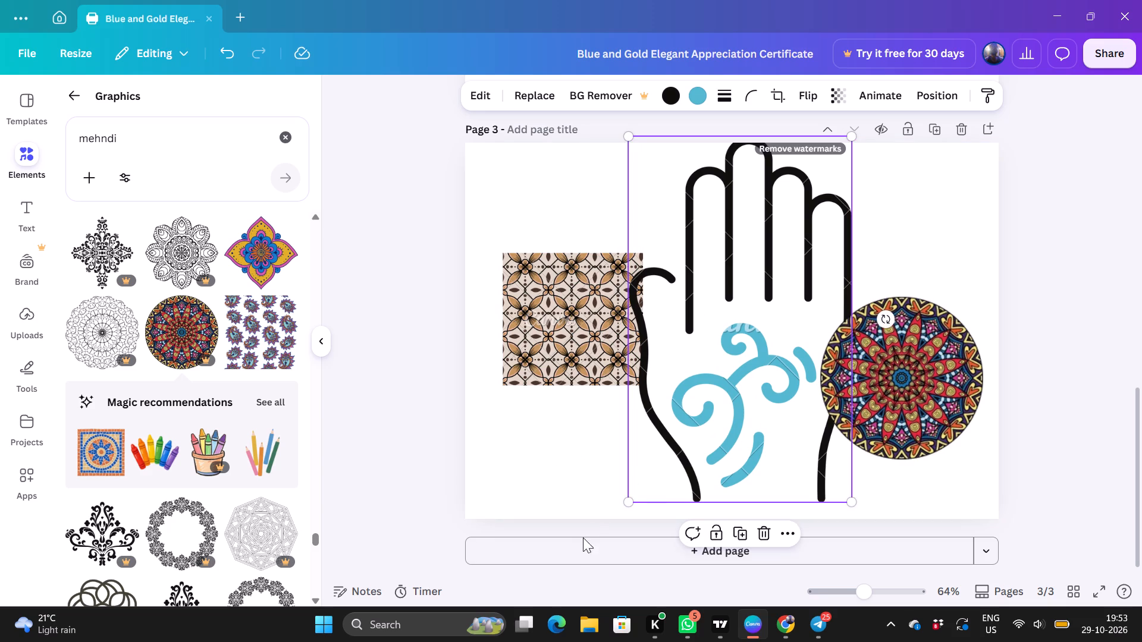
Move the multicoloured mandala onto the hand's palm and shrink it to fit within the palm outline.
drag(927, 393, 911, 395)
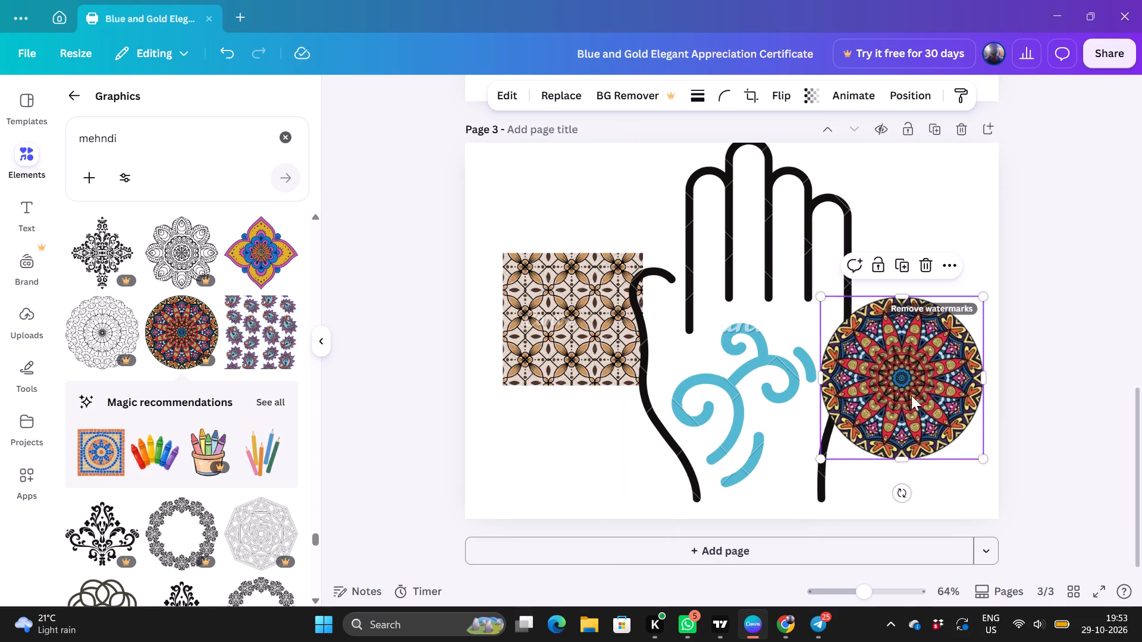
drag(911, 395, 788, 398)
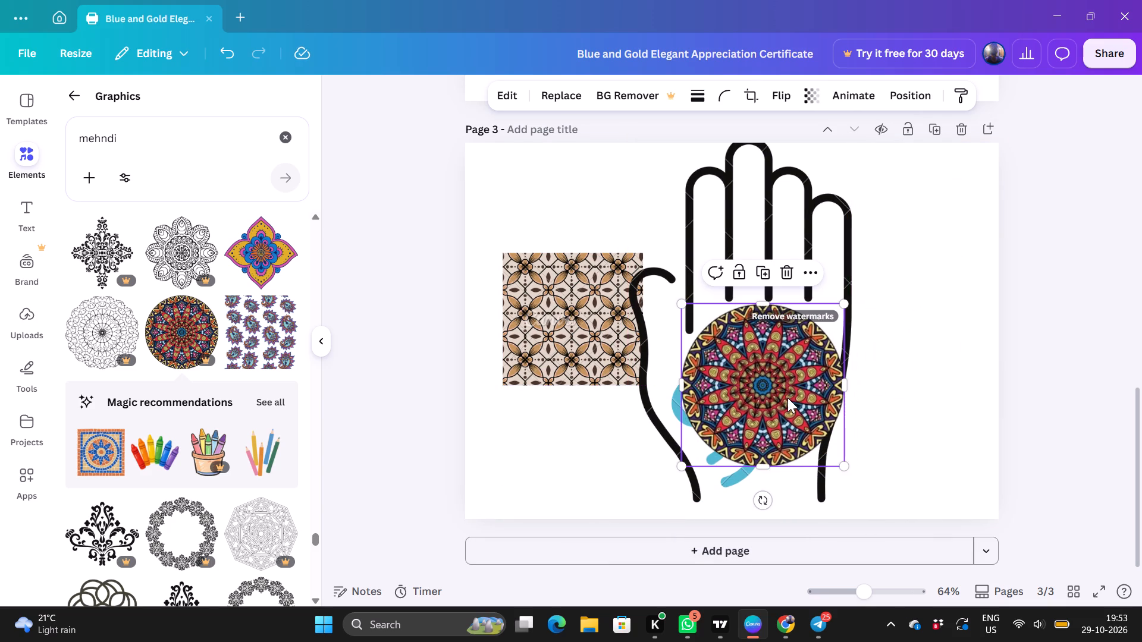
drag(846, 307, 788, 323)
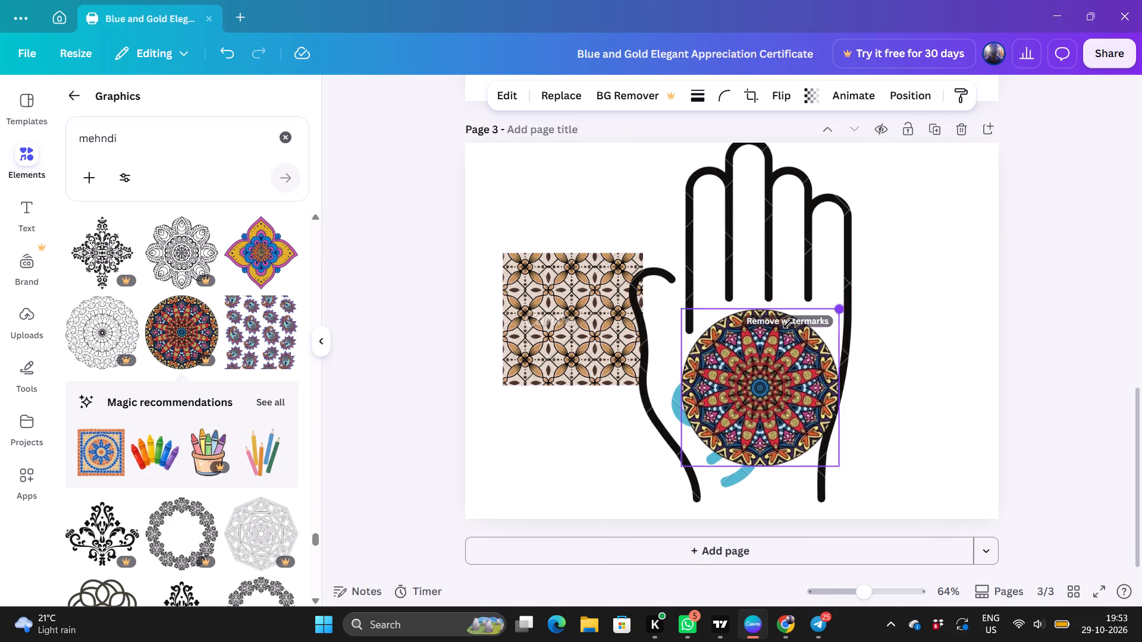
drag(788, 323, 777, 339)
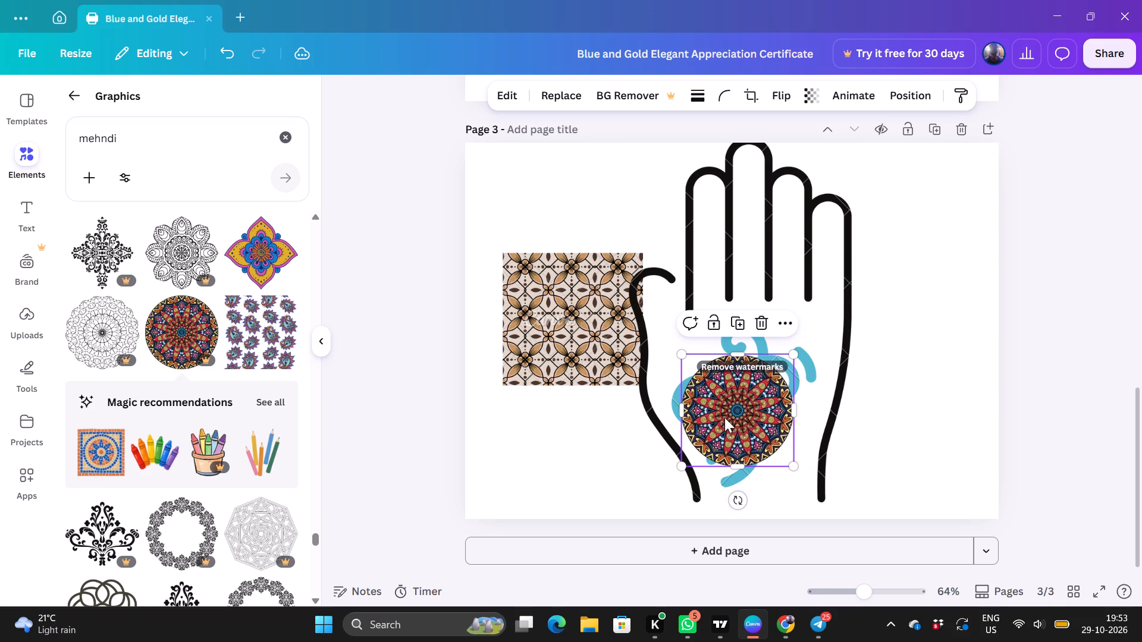
drag(733, 416, 749, 388)
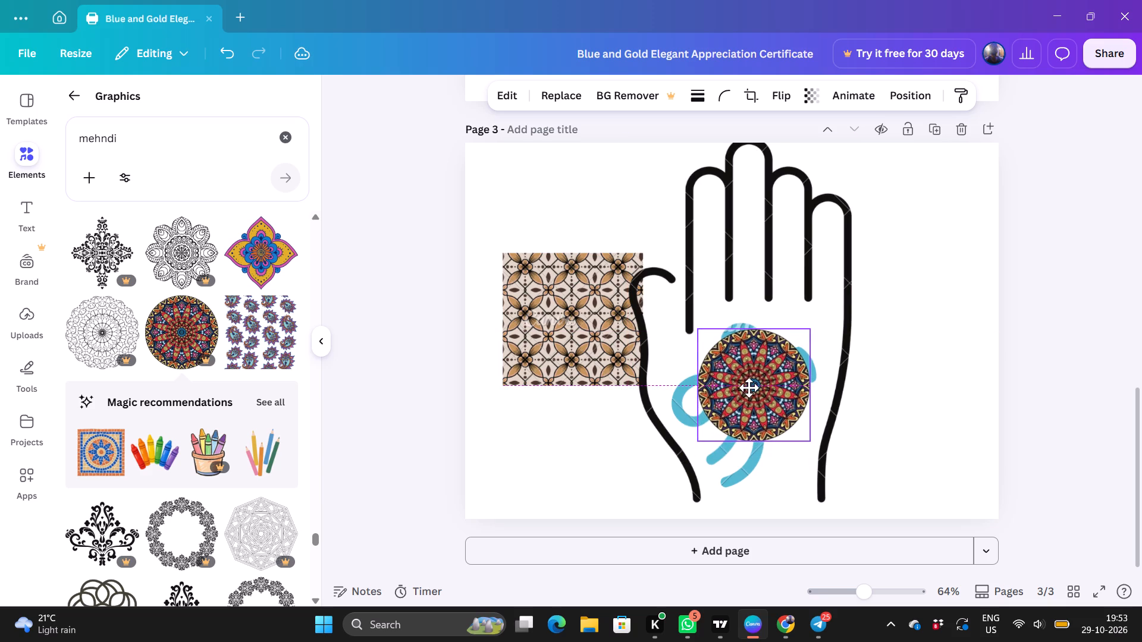
drag(749, 388, 750, 383)
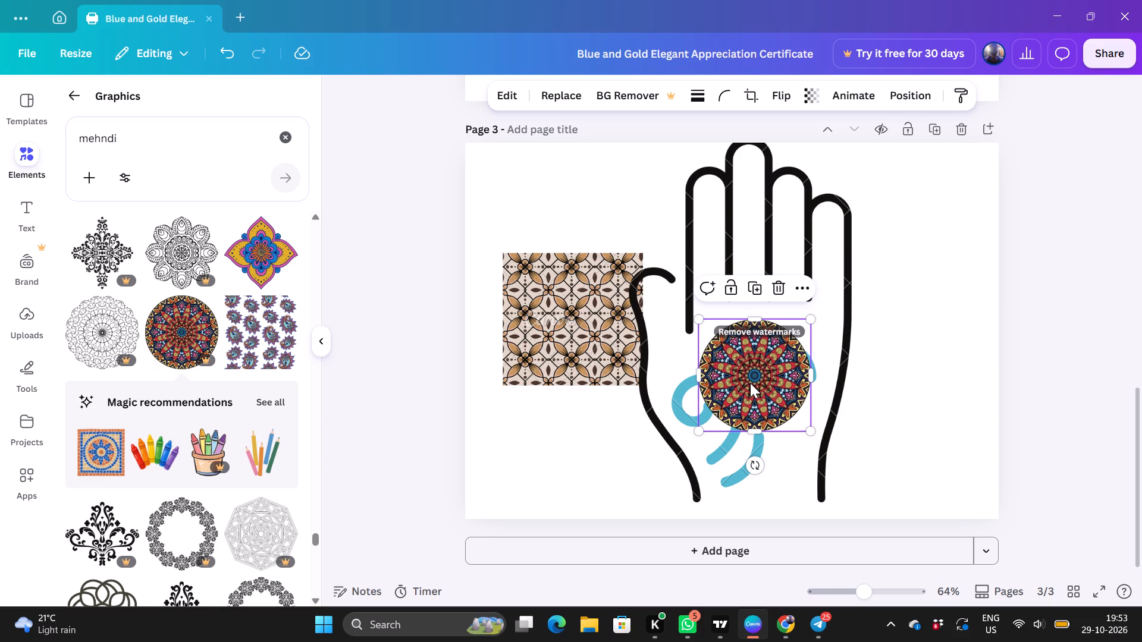
Add the black-and-white petalled mandala to page 3 and centre it over the multicoloured mandala on the palm.
click(953, 392)
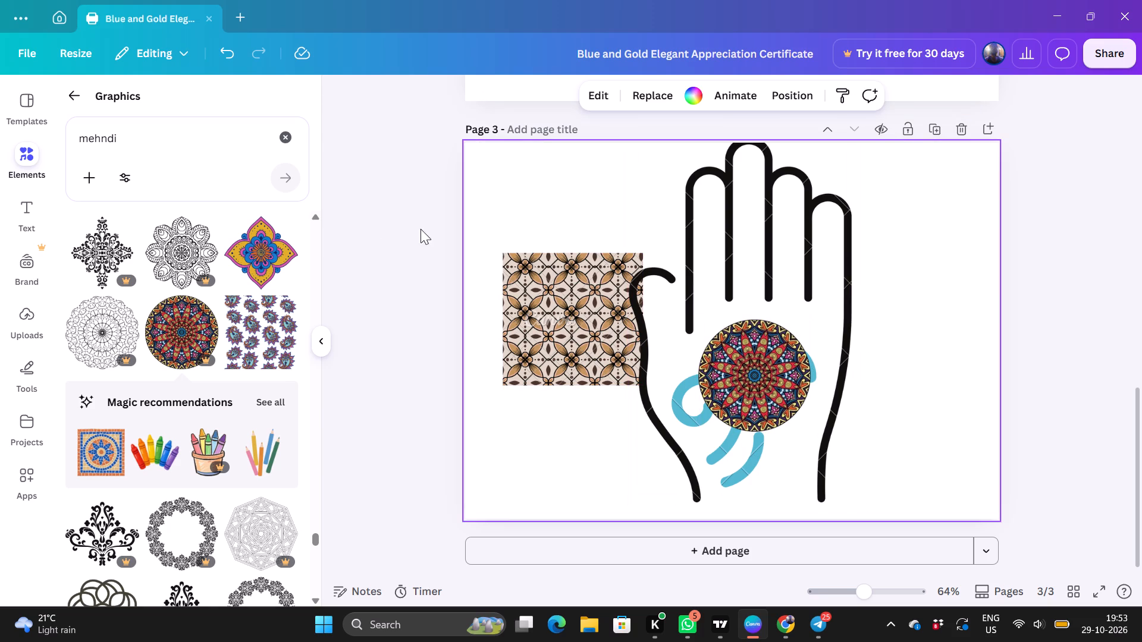
drag(180, 248, 765, 366)
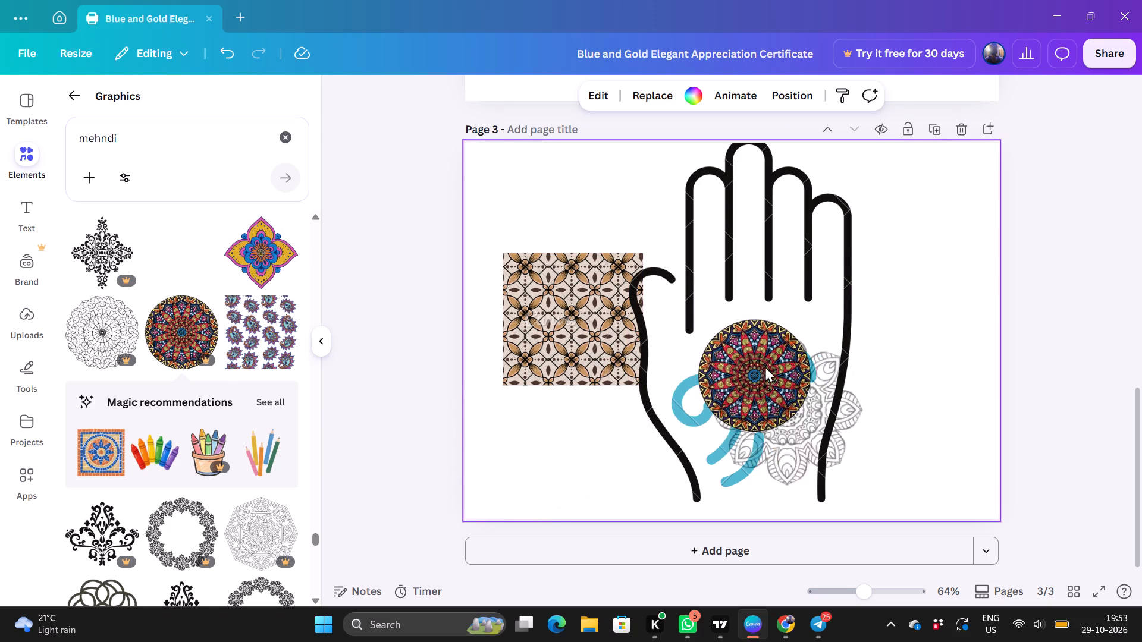
drag(765, 366, 721, 327)
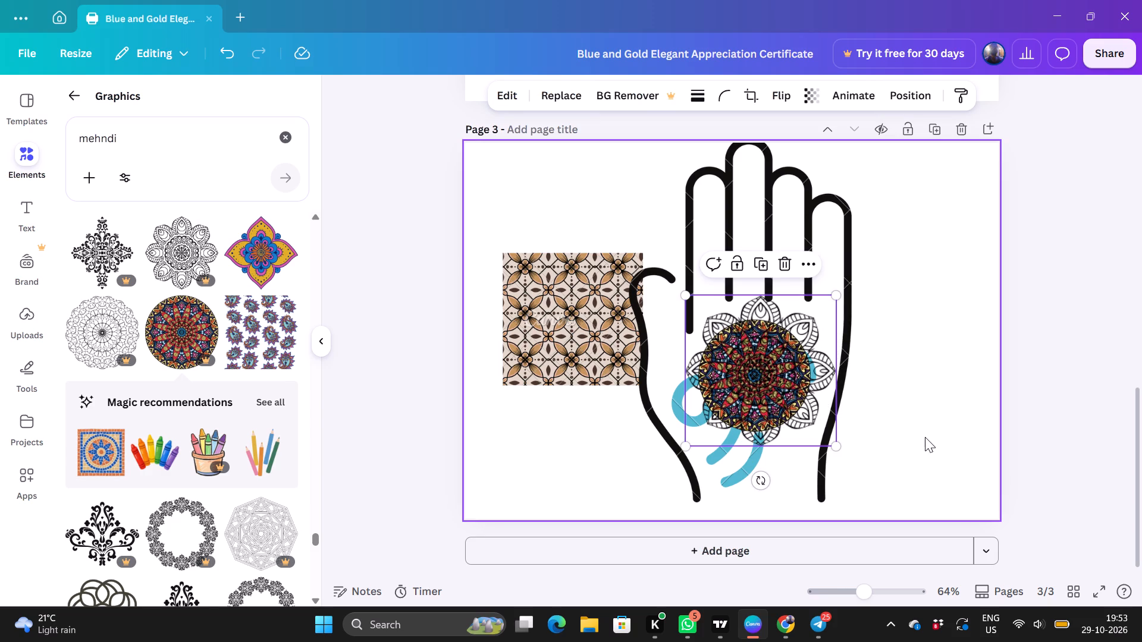
click(925, 437)
click(757, 376)
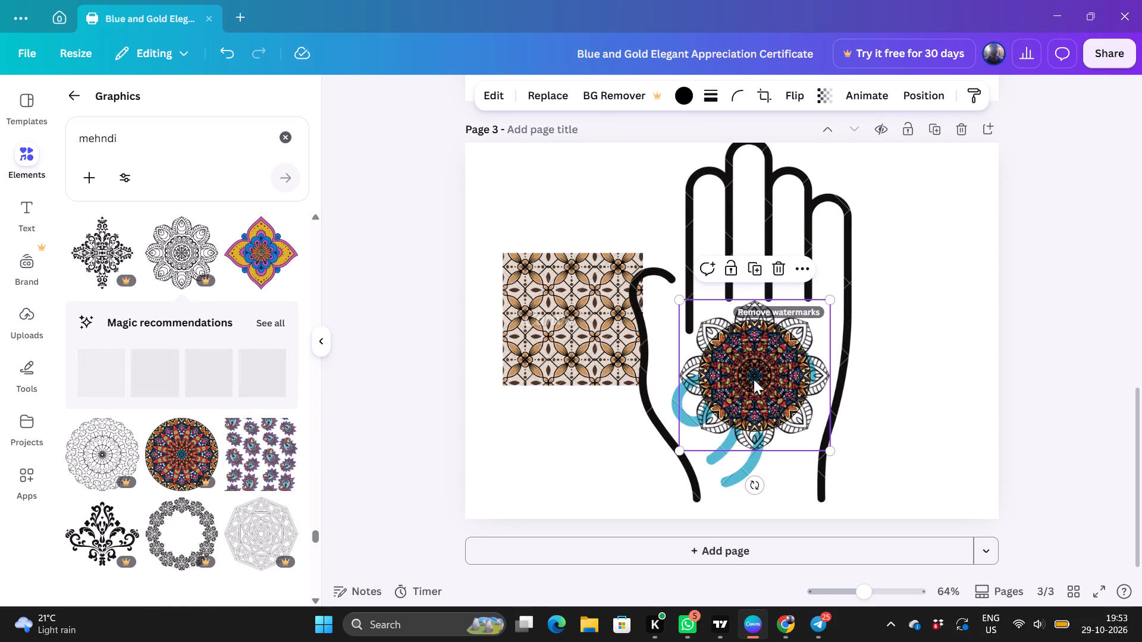
click(921, 433)
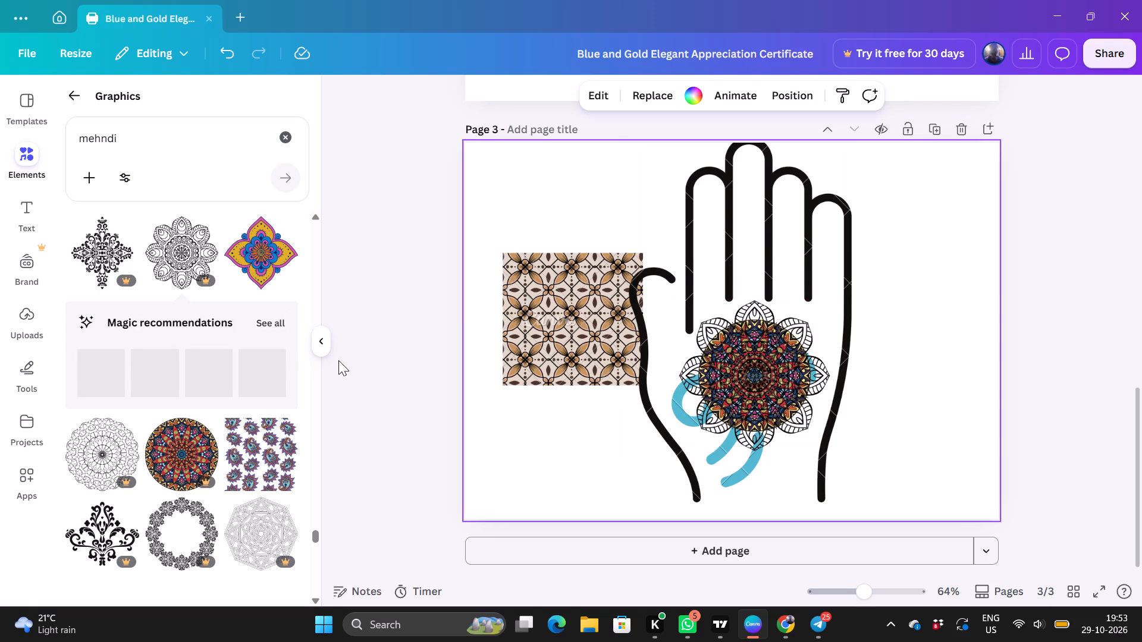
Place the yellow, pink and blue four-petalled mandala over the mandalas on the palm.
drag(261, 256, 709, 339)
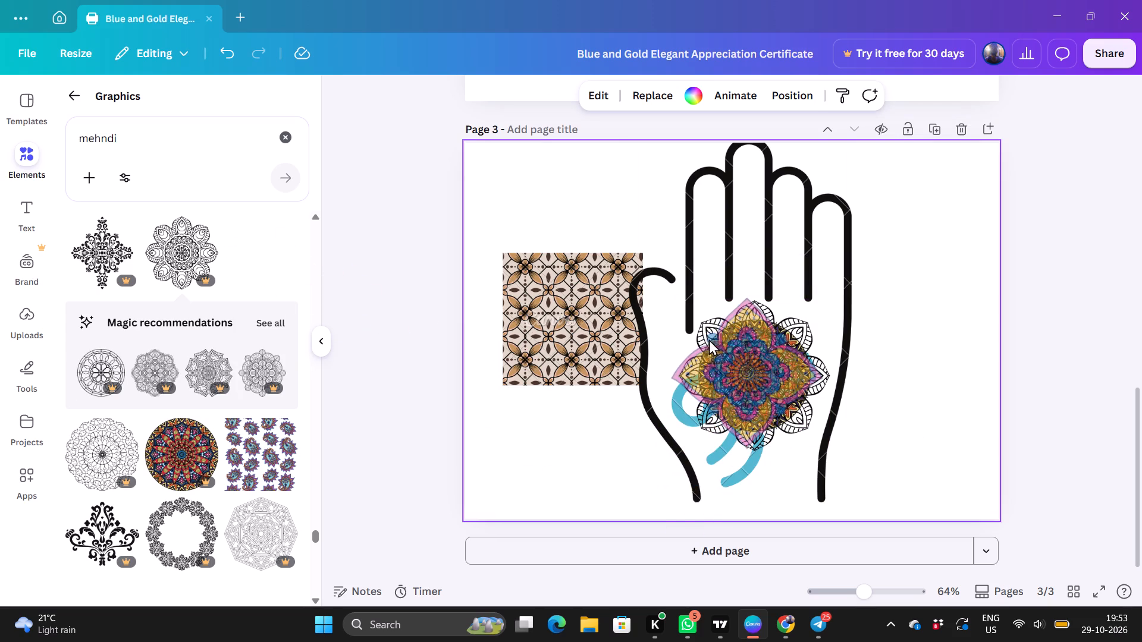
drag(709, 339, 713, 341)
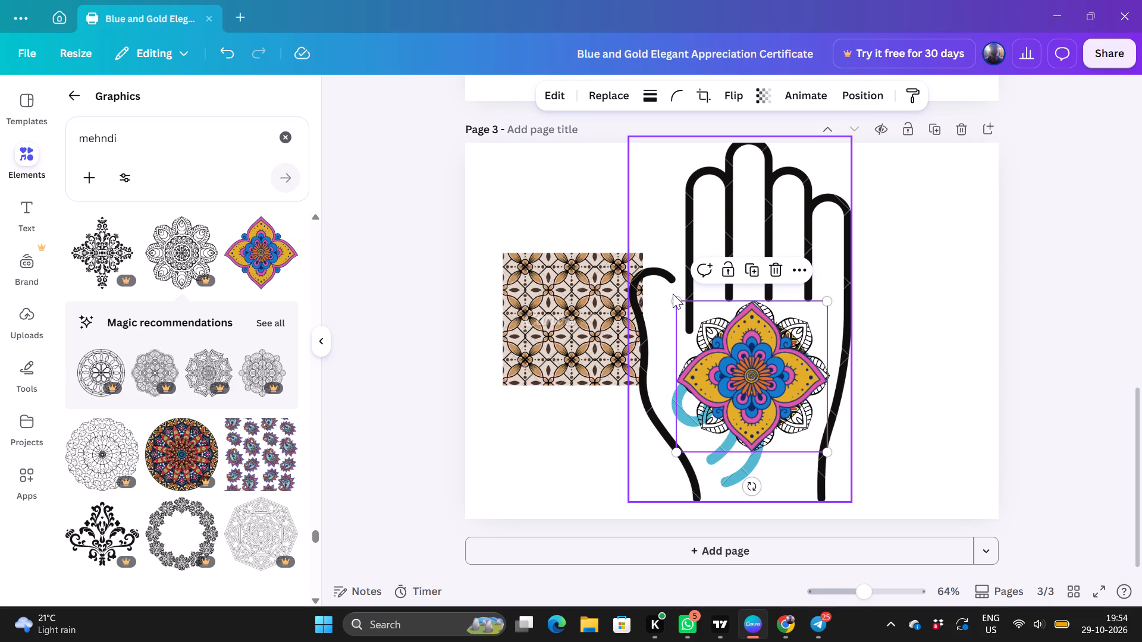
Shift the hand outline slightly upward on page 3.
drag(672, 295, 674, 284)
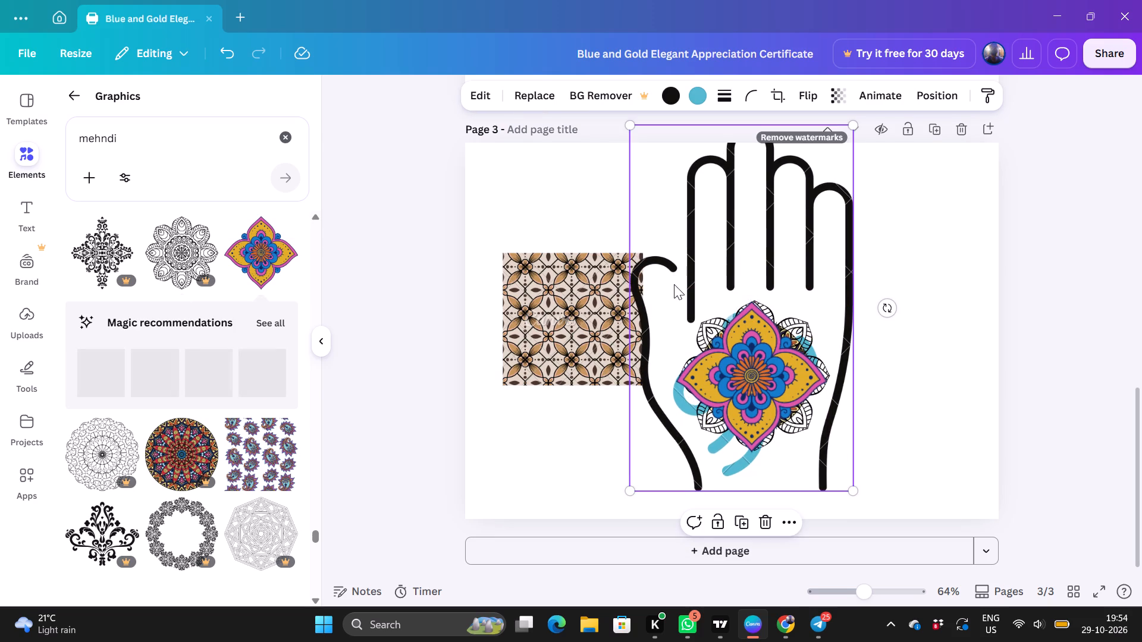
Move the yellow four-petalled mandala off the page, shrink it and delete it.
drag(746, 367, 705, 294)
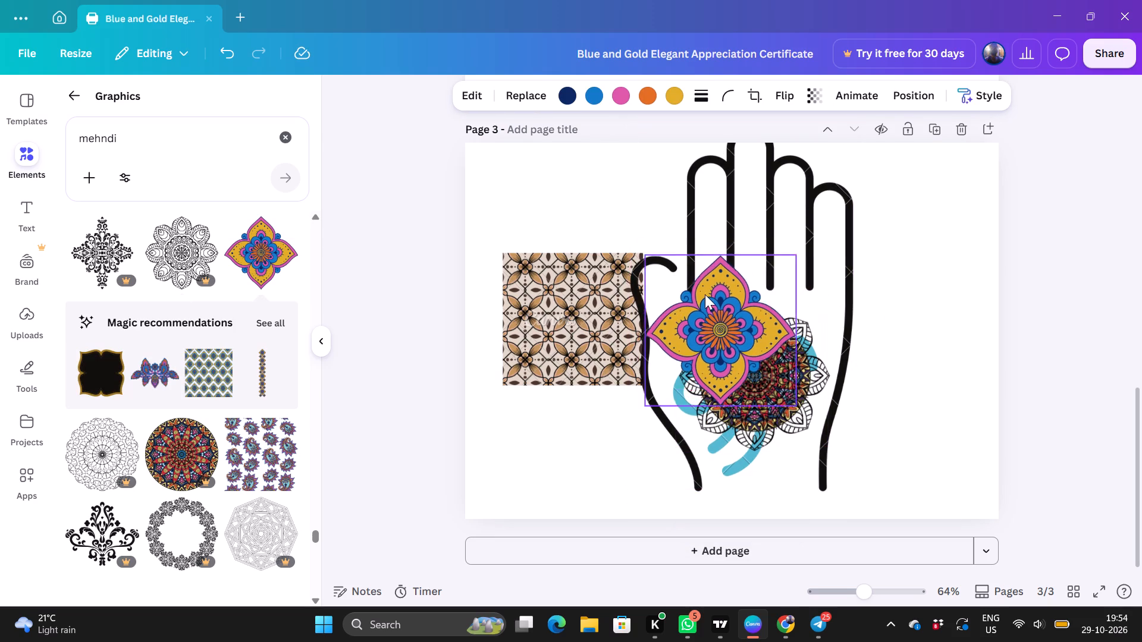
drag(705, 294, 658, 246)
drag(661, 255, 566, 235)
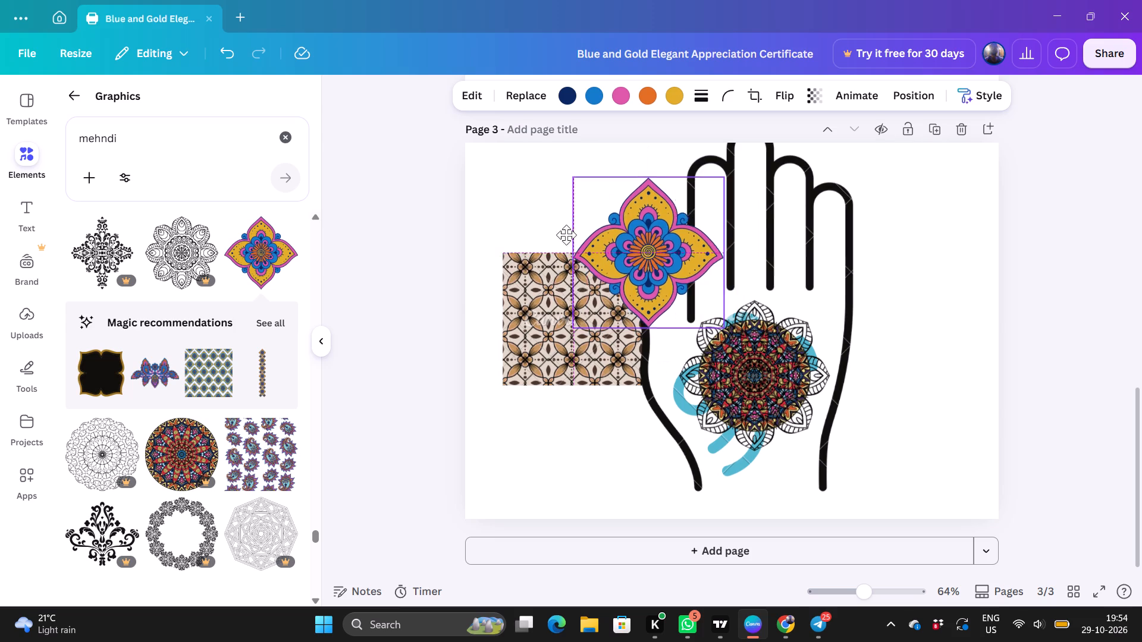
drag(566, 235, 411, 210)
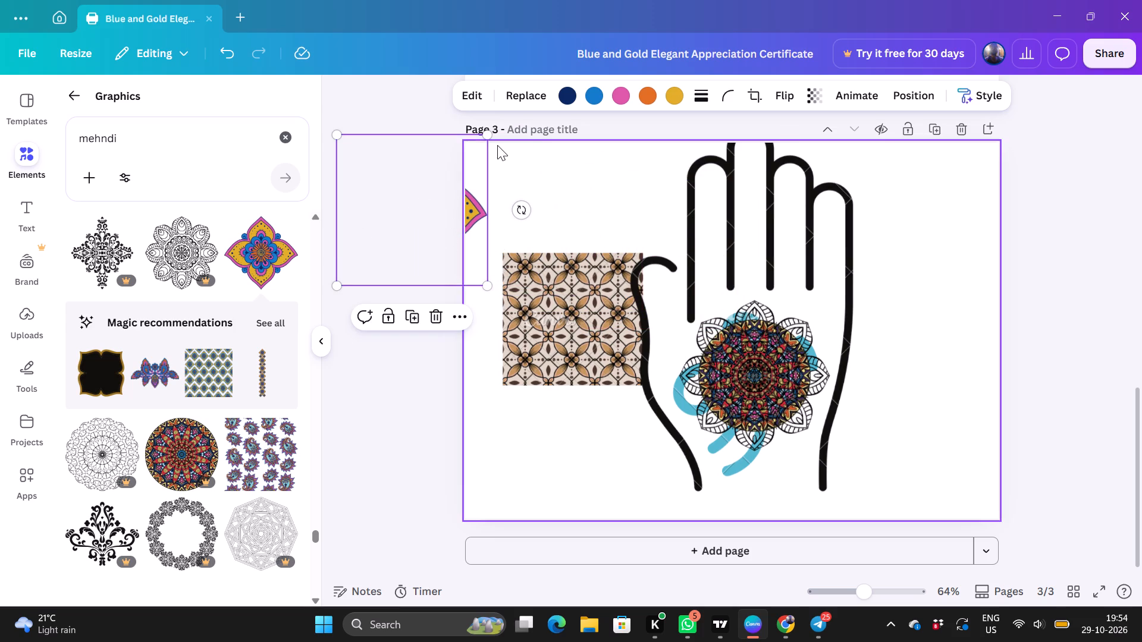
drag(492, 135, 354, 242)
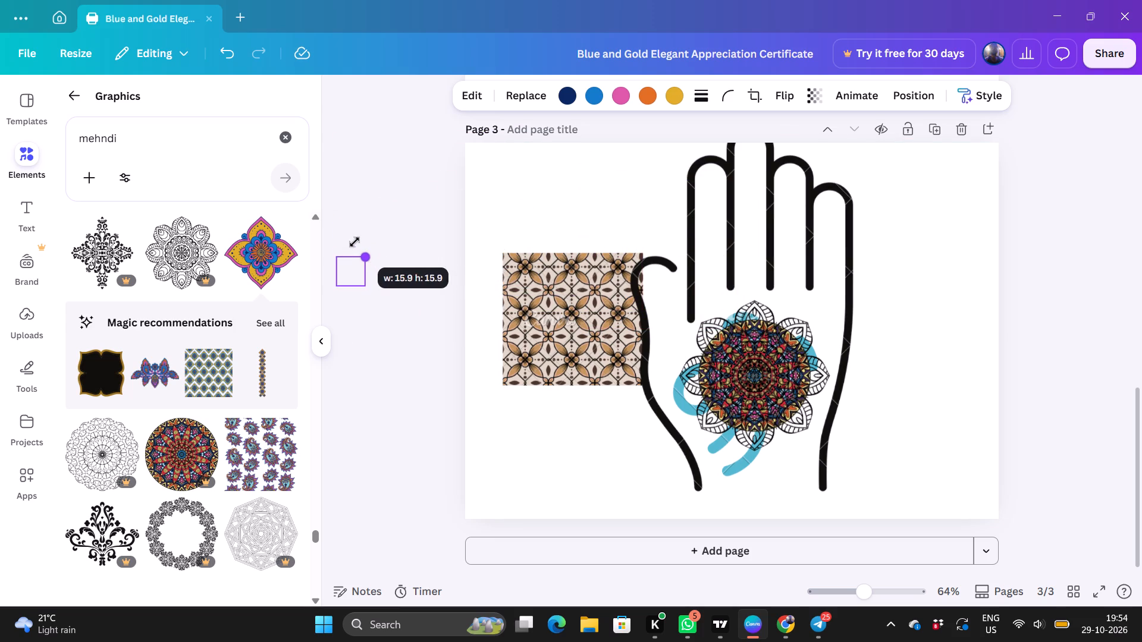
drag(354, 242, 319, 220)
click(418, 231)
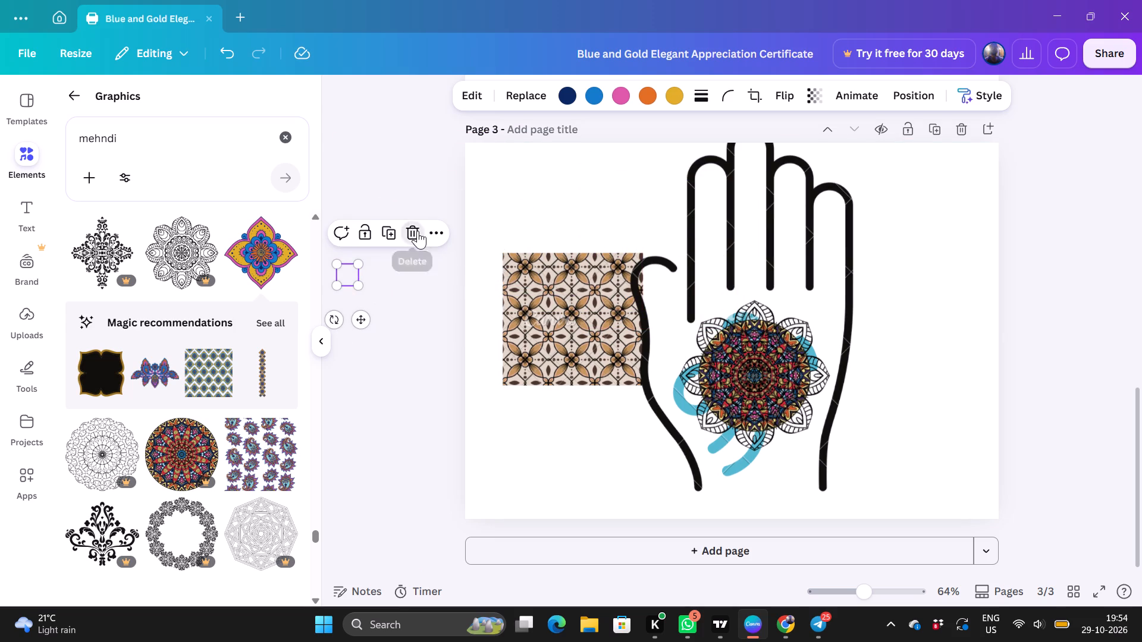
Browse the mehndi graphics and add the blue-and-pink paisley lotus motif from the recommendations near the hand's wrist.
scroll(181, 370, down, 5)
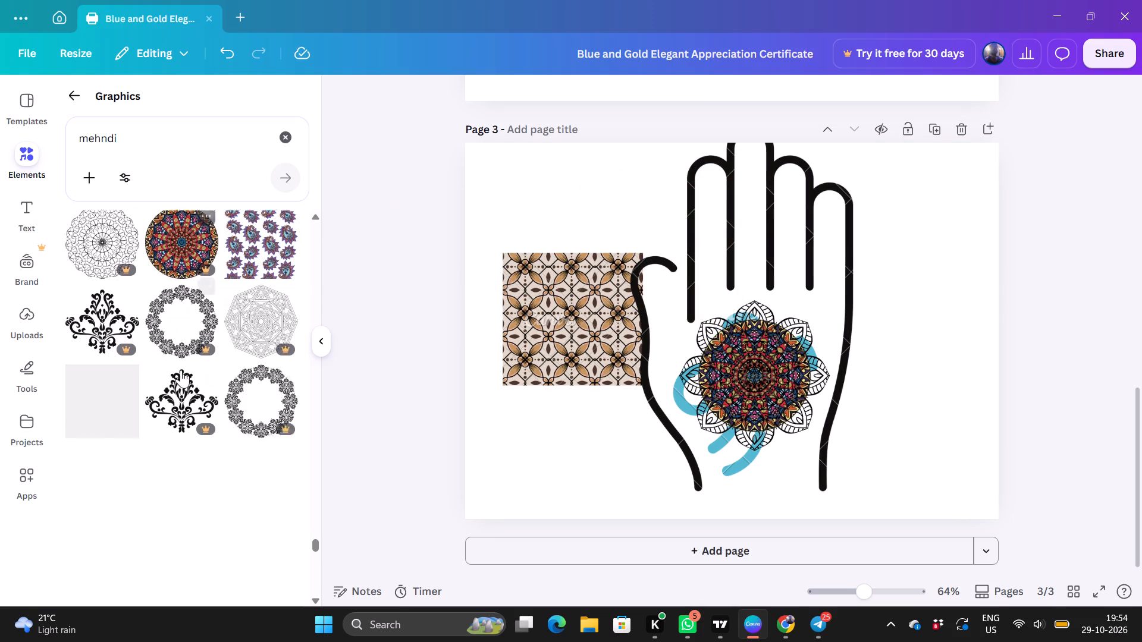
scroll(181, 370, down, 4)
scroll(181, 370, up, 3)
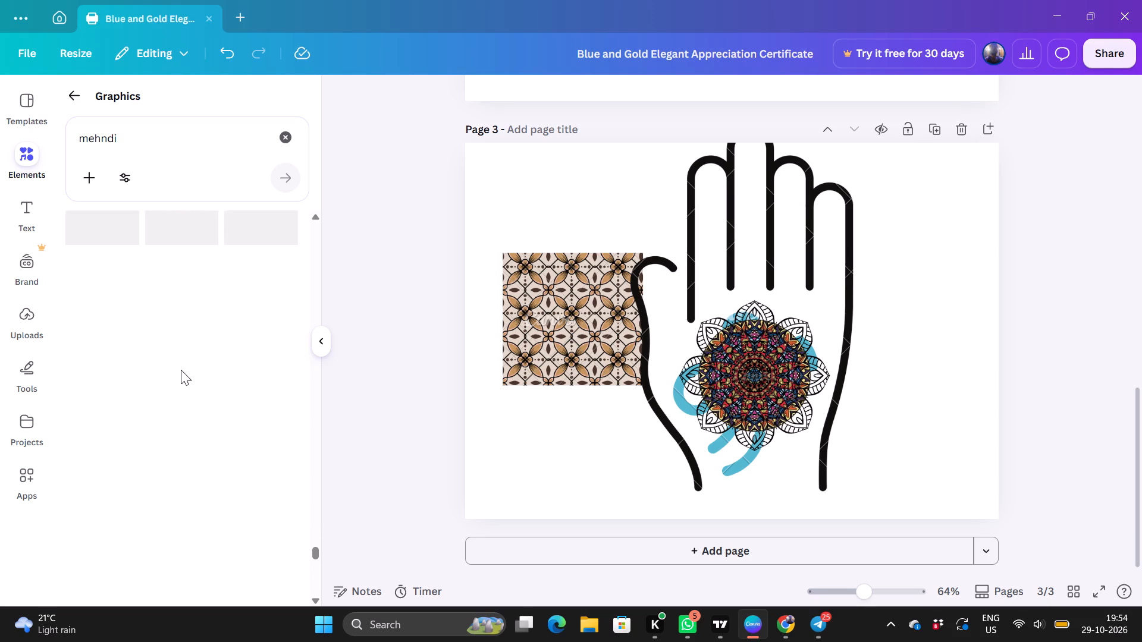
scroll(181, 370, up, 2)
scroll(181, 370, down, 1)
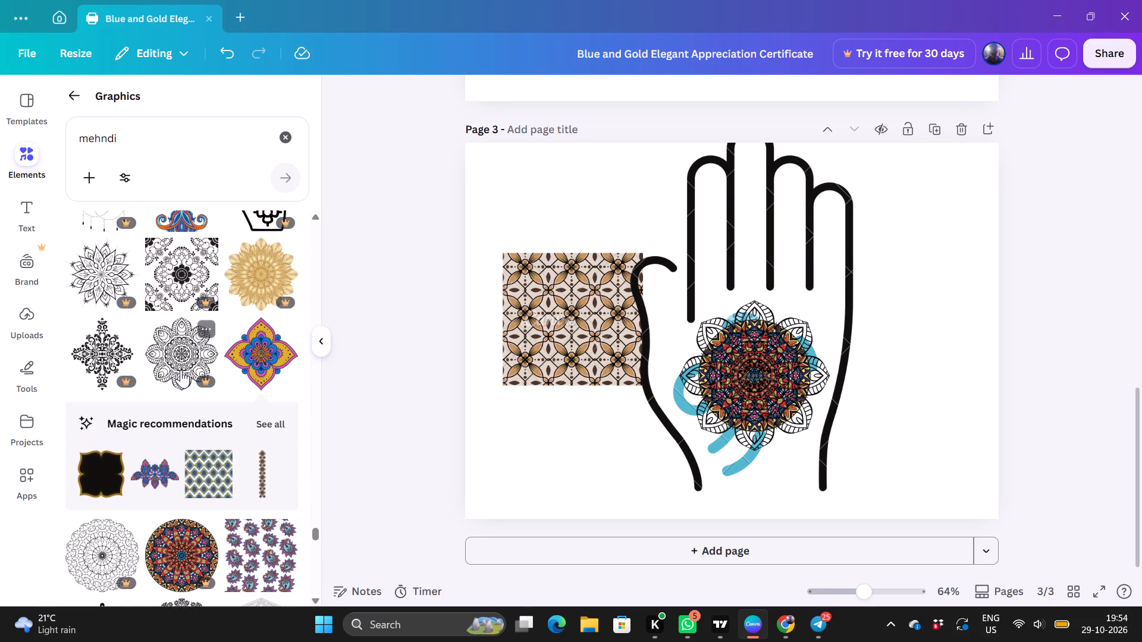
scroll(181, 370, down, 1)
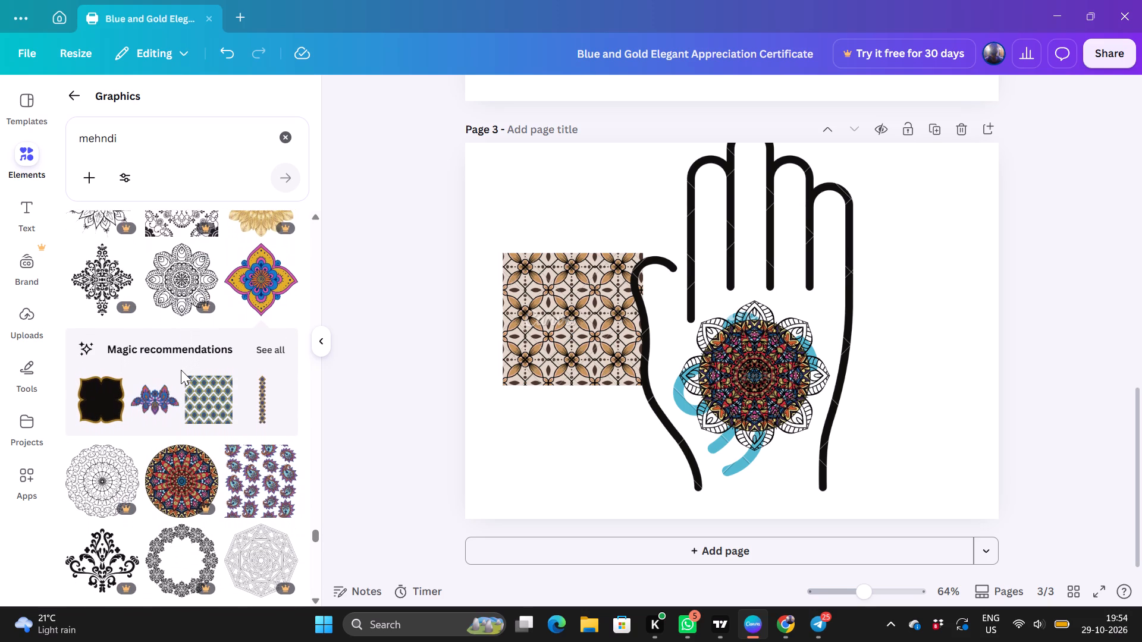
scroll(181, 370, down, 2)
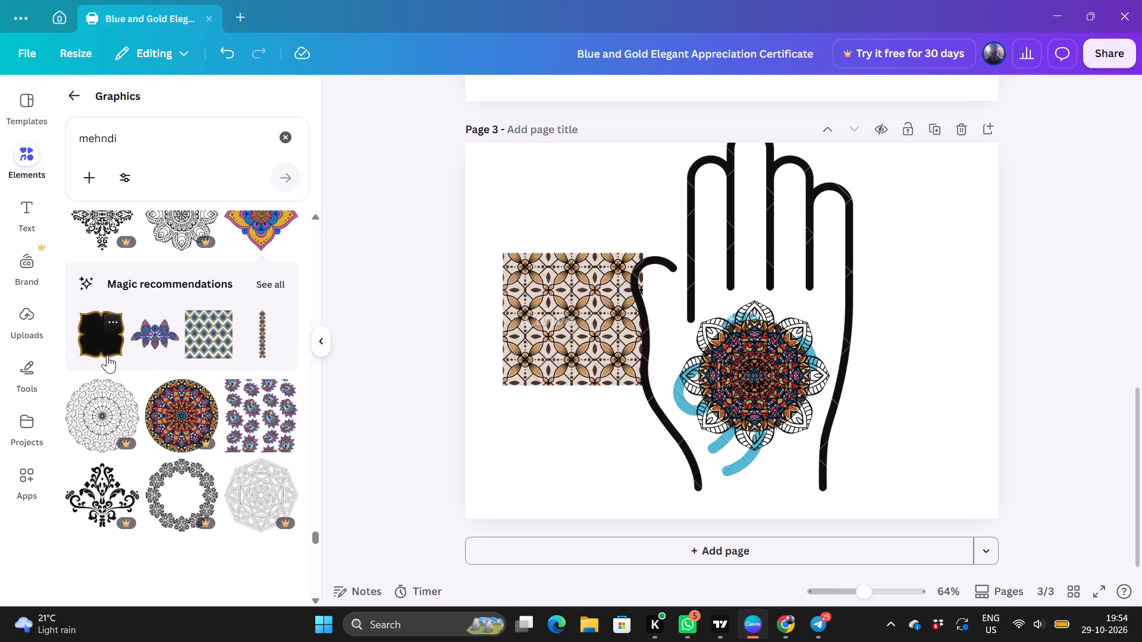
drag(164, 334, 592, 458)
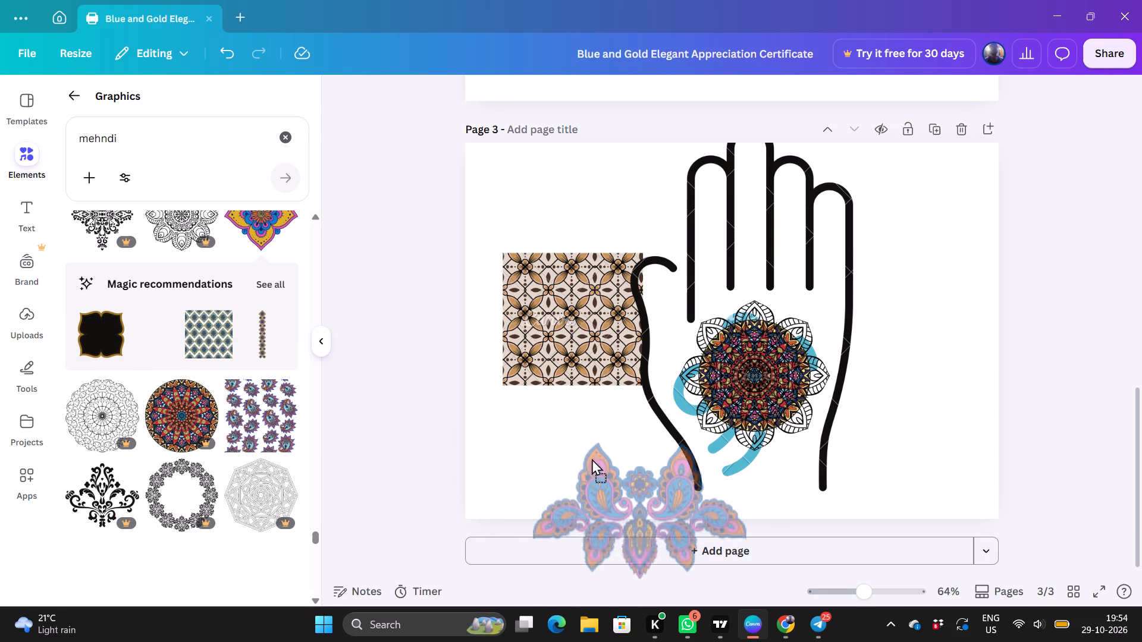
drag(592, 458, 649, 408)
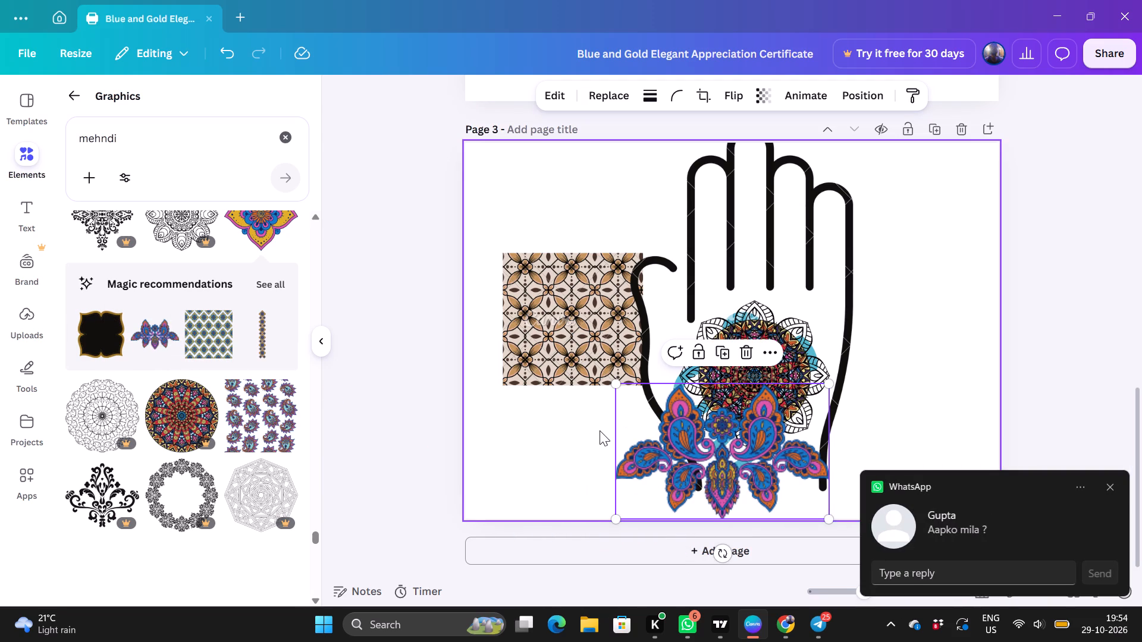
Shrink the paisley lotus motif to about half its width and place it just above the mandala, at the finger bases.
drag(616, 383, 707, 427)
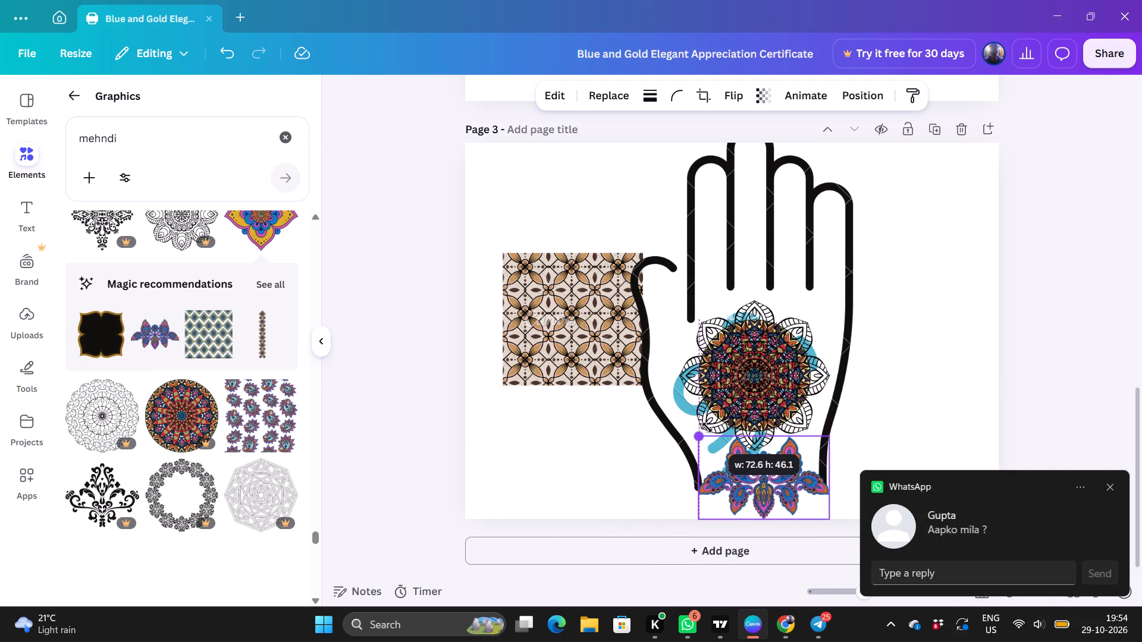
drag(707, 427, 721, 411)
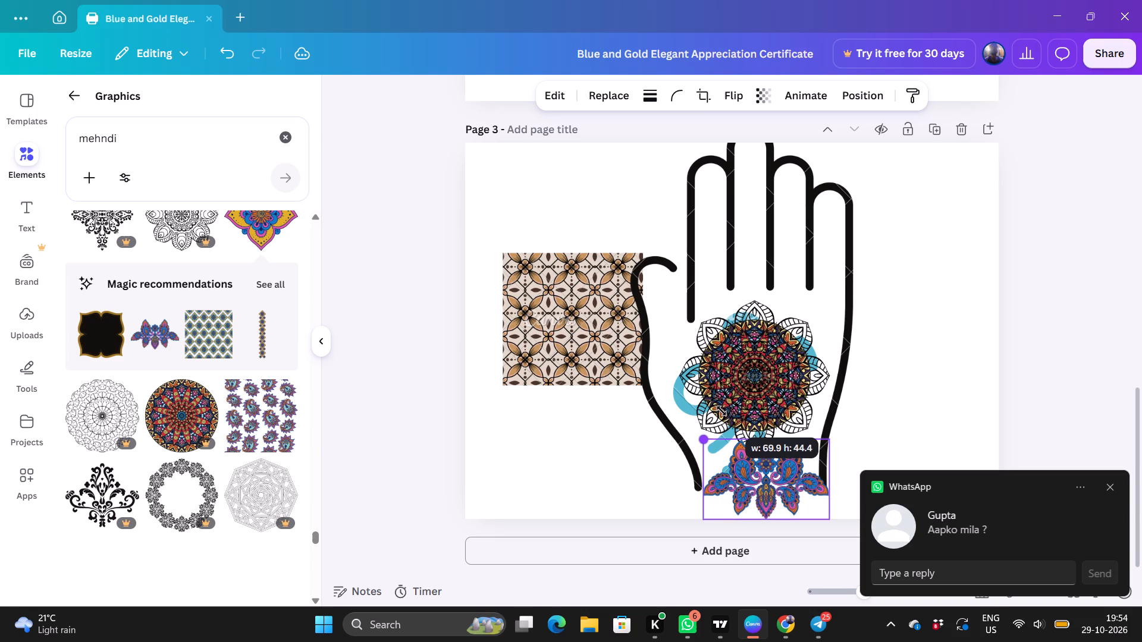
drag(721, 411, 746, 418)
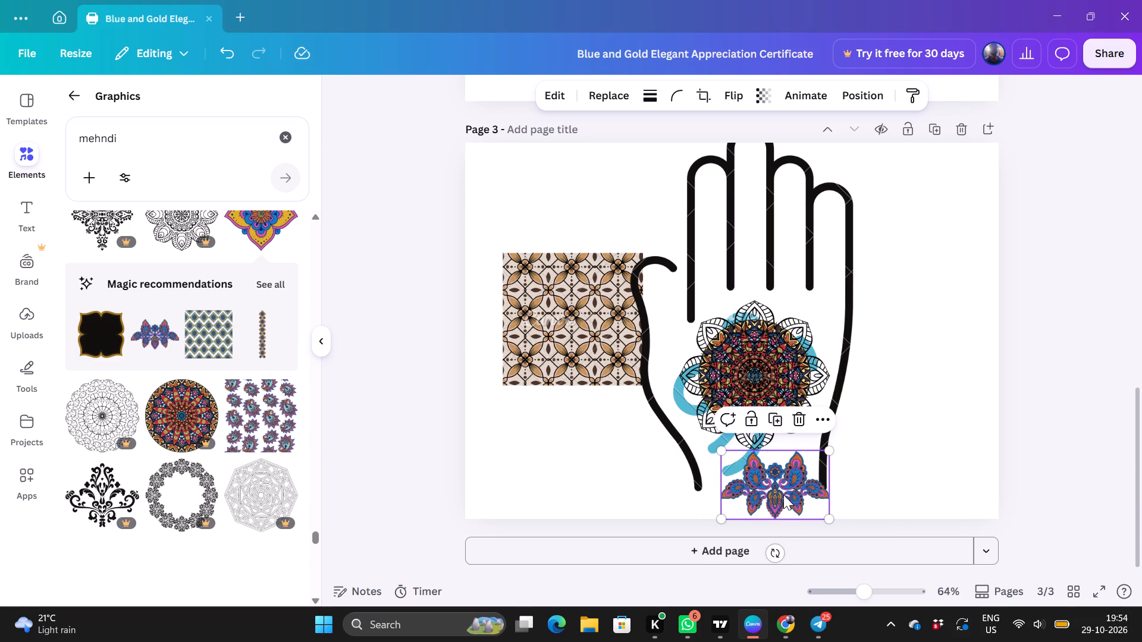
drag(785, 495, 789, 342)
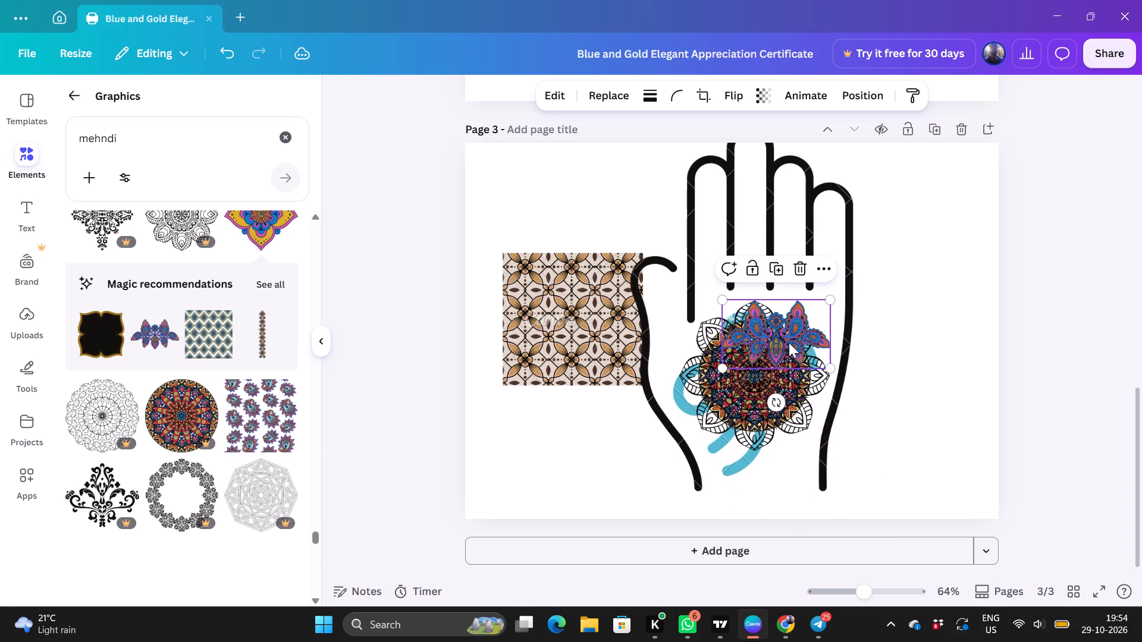
drag(758, 344, 745, 288)
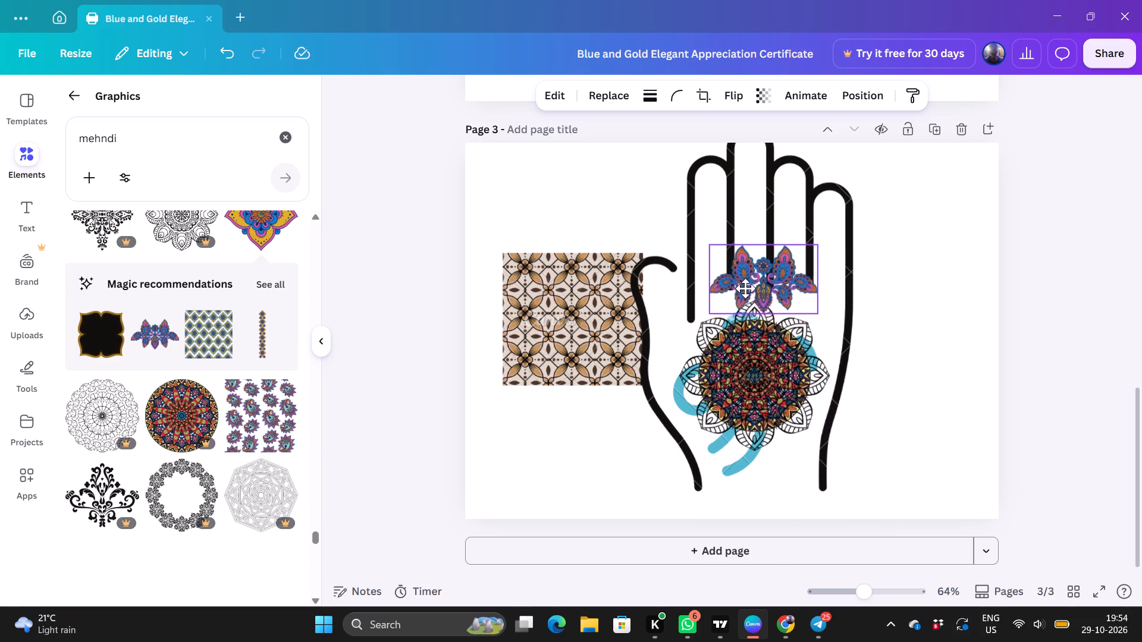
drag(745, 288, 741, 283)
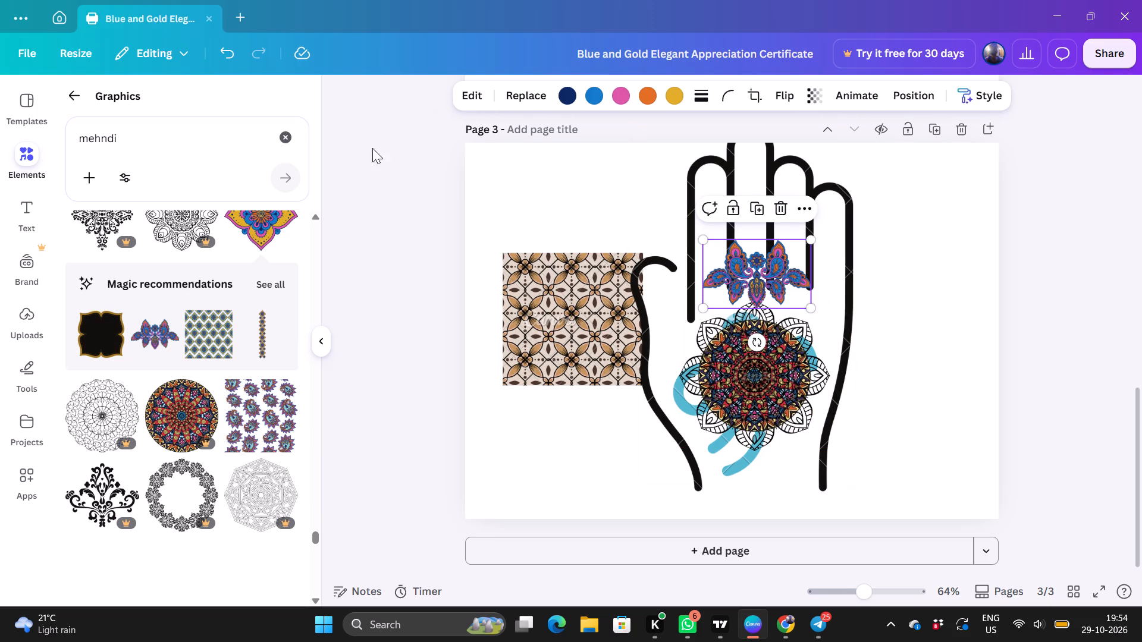
click(356, 176)
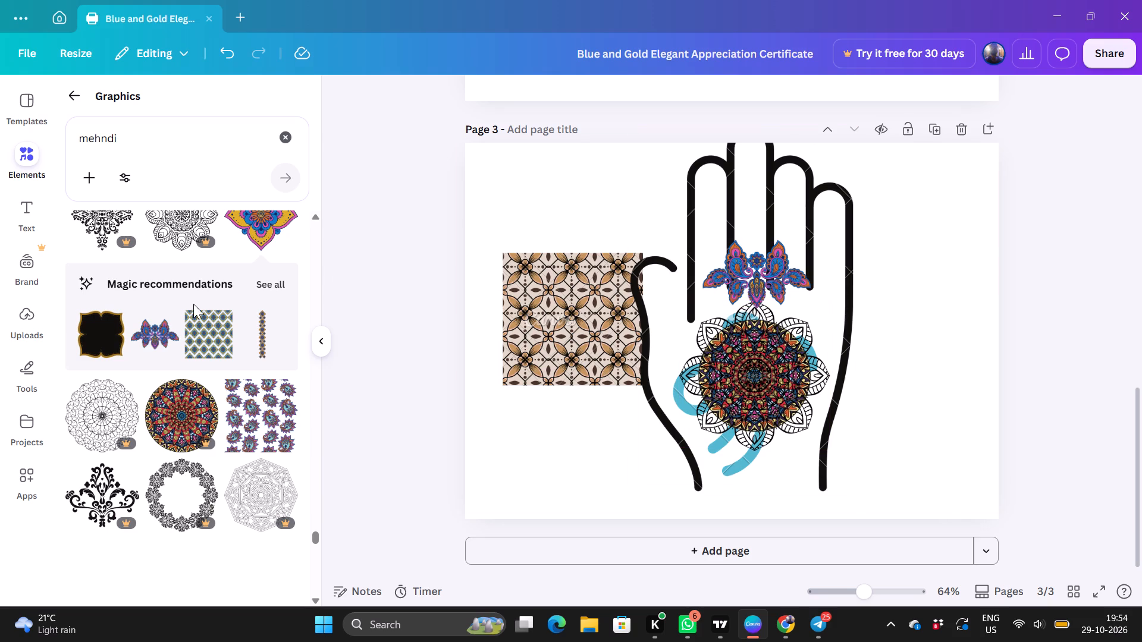
Add the narrow vertical patterned strip from the recommendations, move it to the wrist and shrink it to about half its length.
click(262, 330)
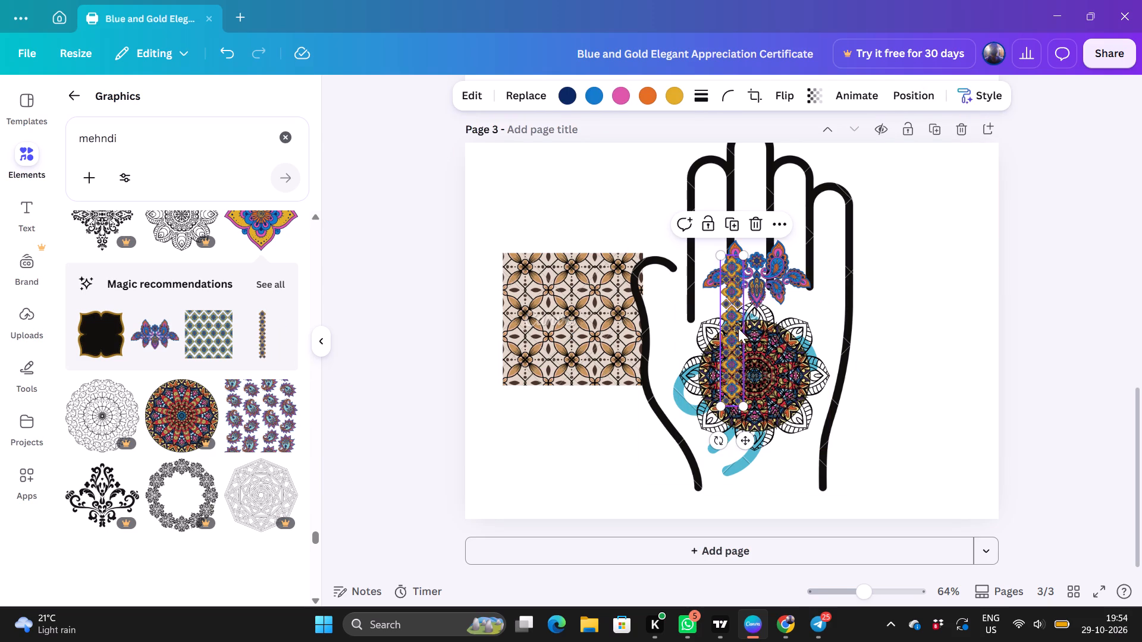
drag(729, 330, 772, 493)
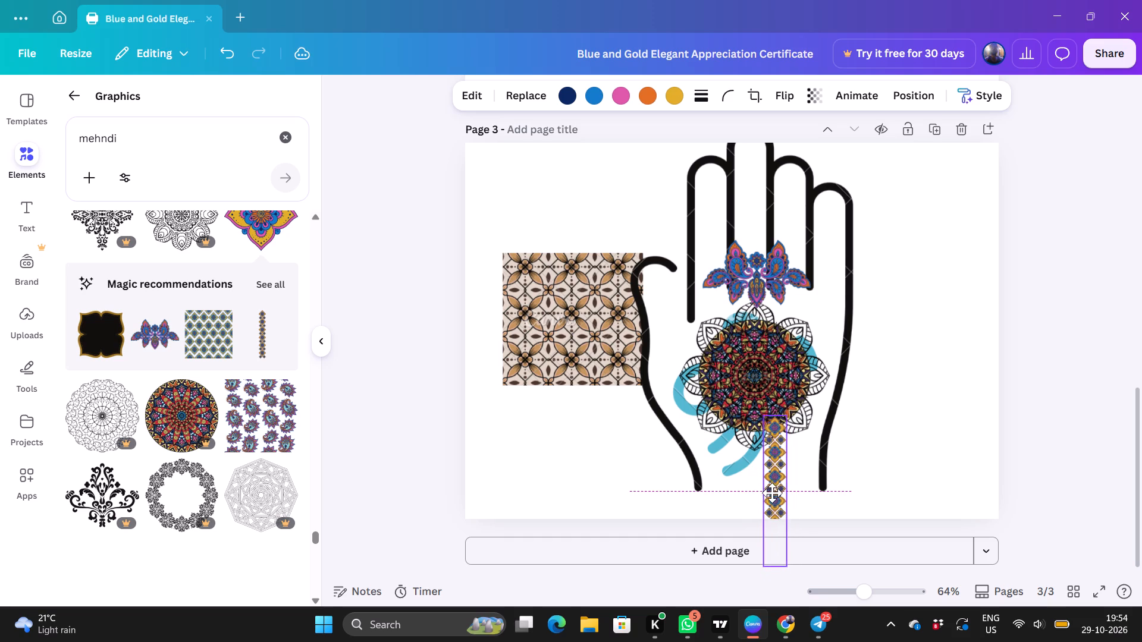
drag(772, 493, 770, 491)
drag(764, 568, 752, 486)
Position the patterned strip directly beneath the mandala, centred with the paisley motif and running down to the page's lower edge.
drag(780, 445, 760, 454)
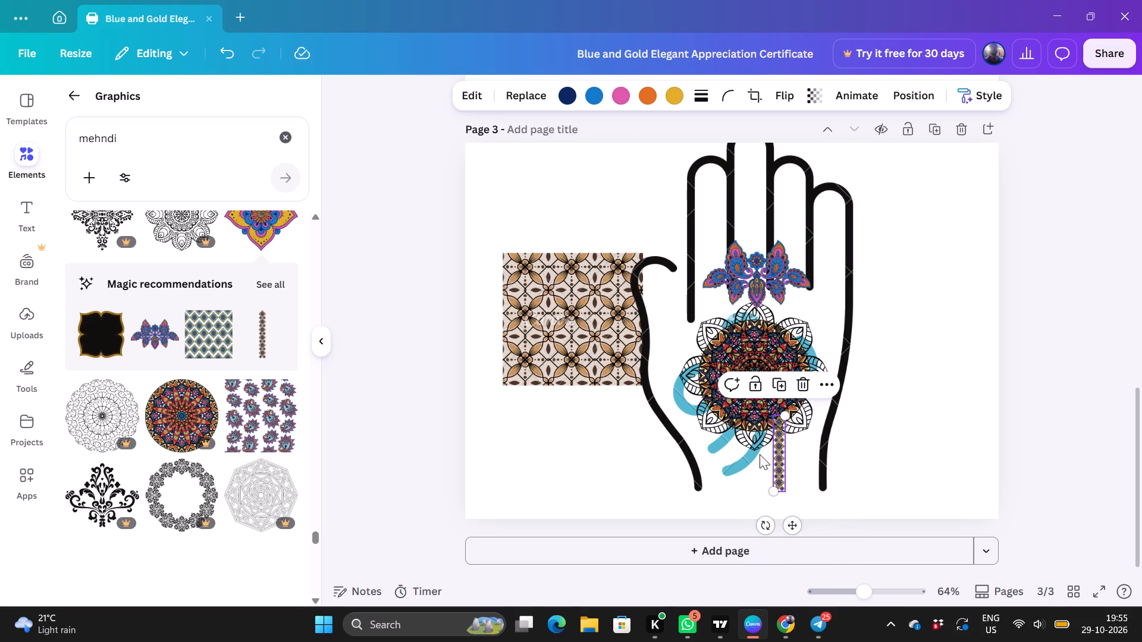
drag(760, 454, 763, 458)
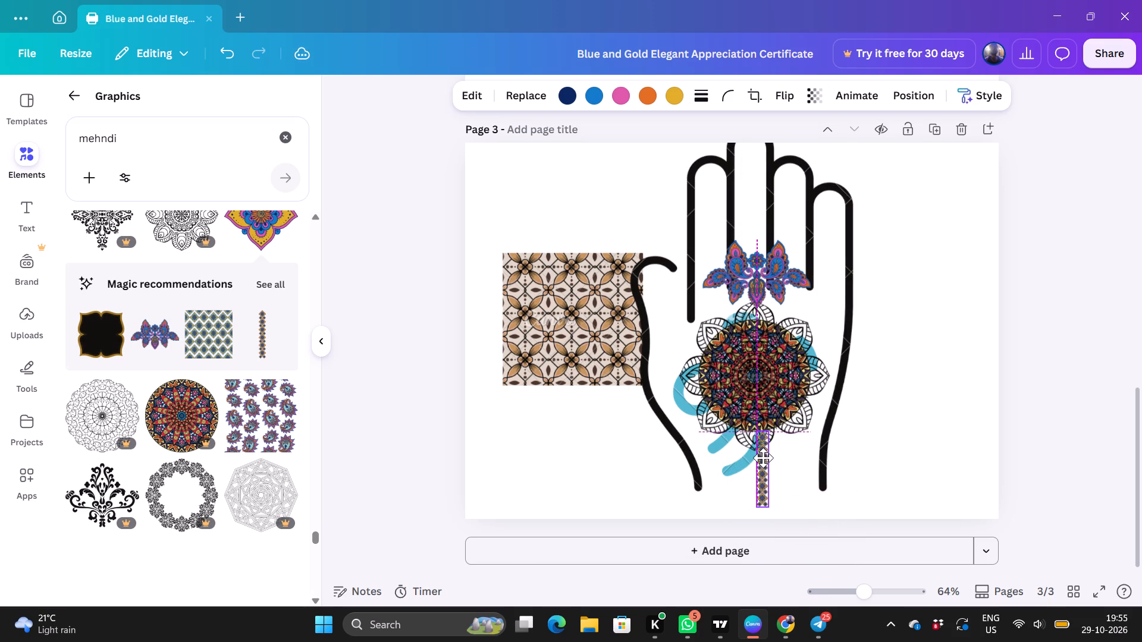
drag(763, 458, 763, 460)
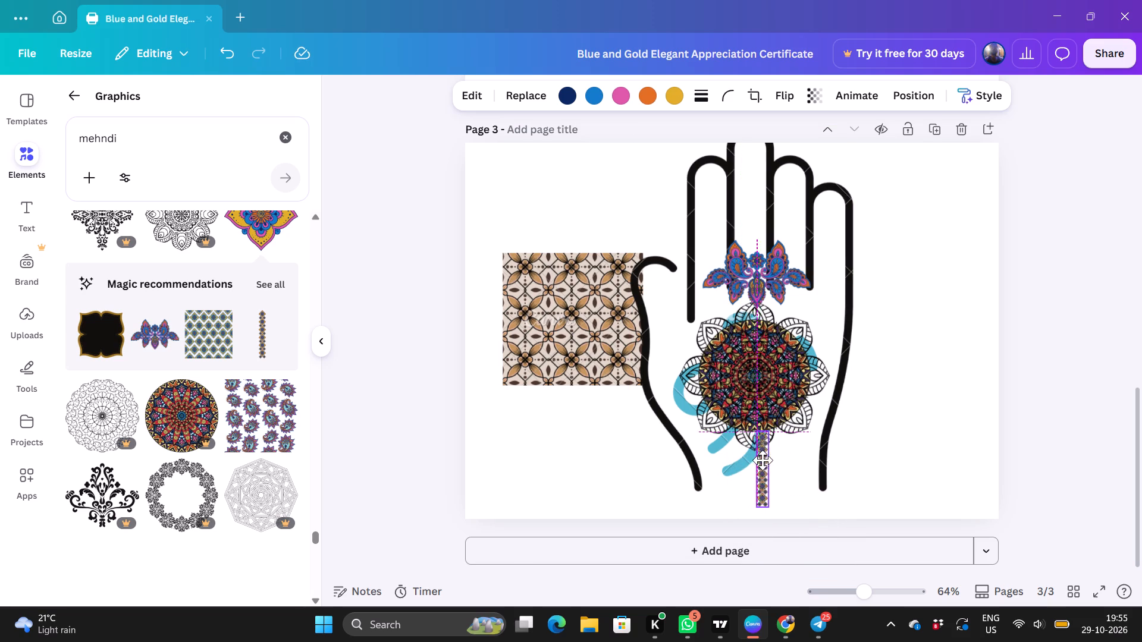
drag(763, 460, 760, 479)
click(764, 502)
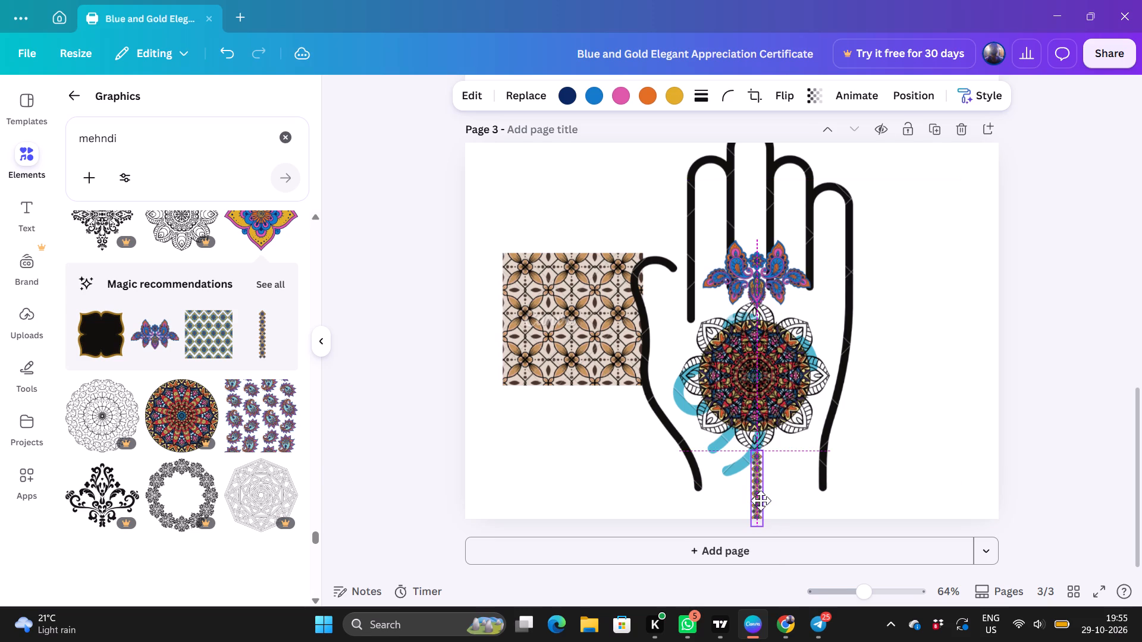
click(1079, 467)
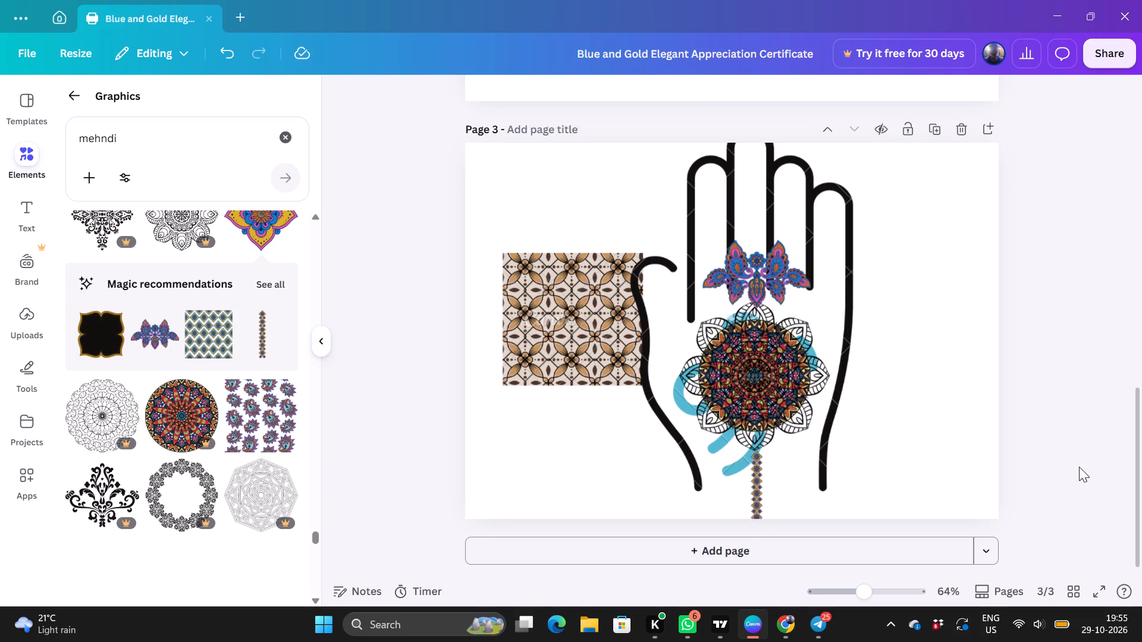
Select the black-and-white petalled mandala on the palm.
click(732, 322)
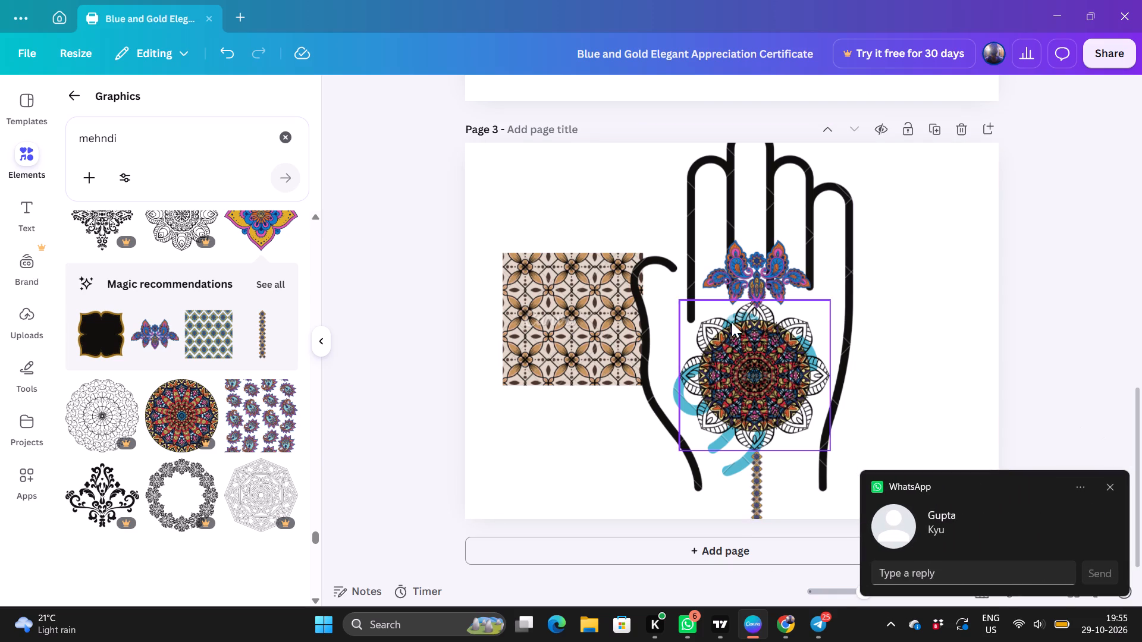
Deselect the black-and-white petalled mandala on the palm.
click(400, 124)
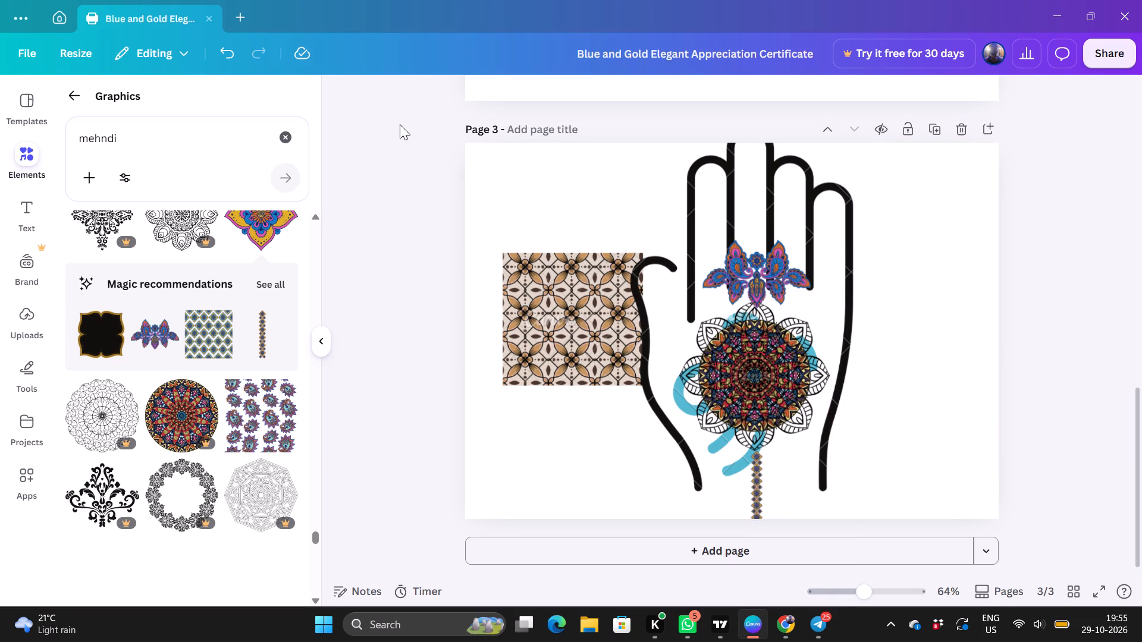
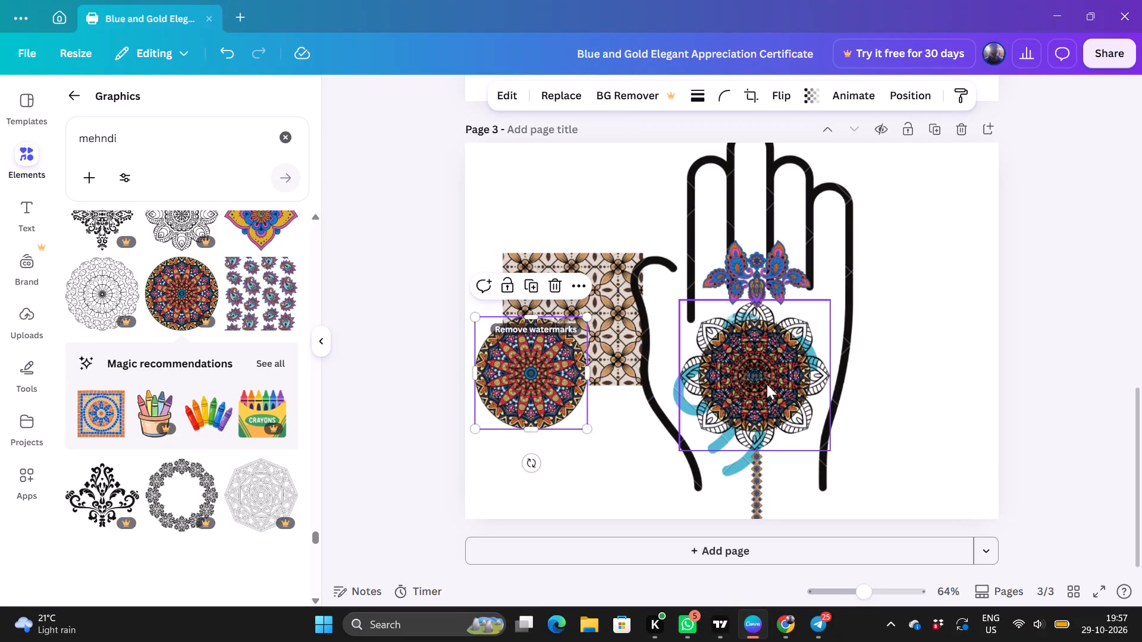
Clear the hand composition: move both palm mandalas to the page's left edge and the hand outline and paisley motif off the page.
drag(767, 384, 485, 410)
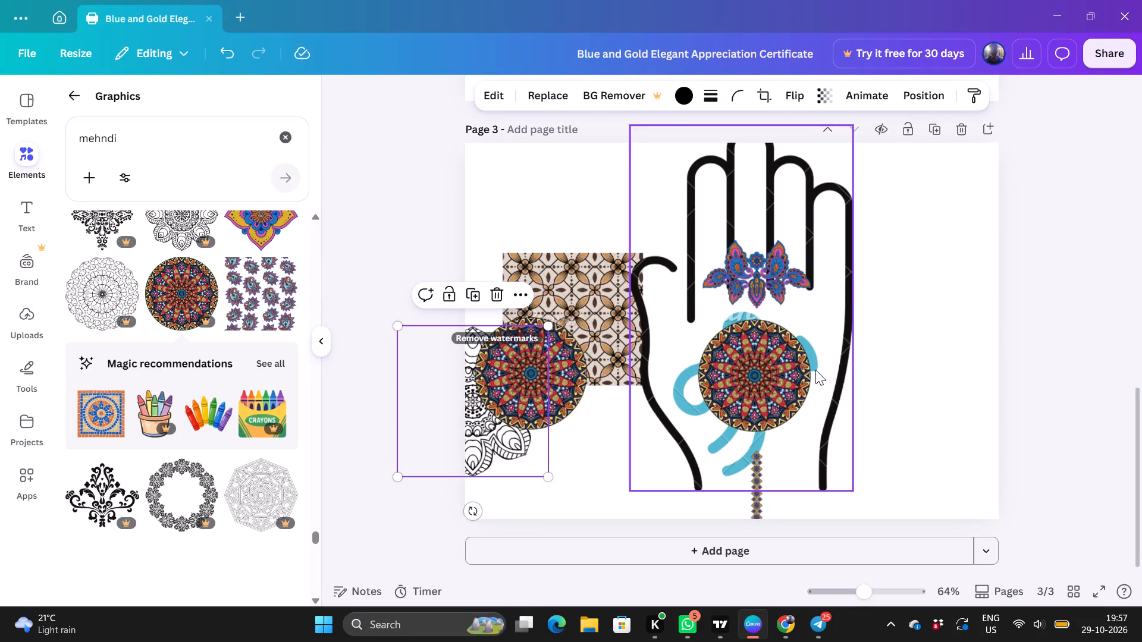
drag(776, 375, 477, 430)
drag(735, 407, 315, 381)
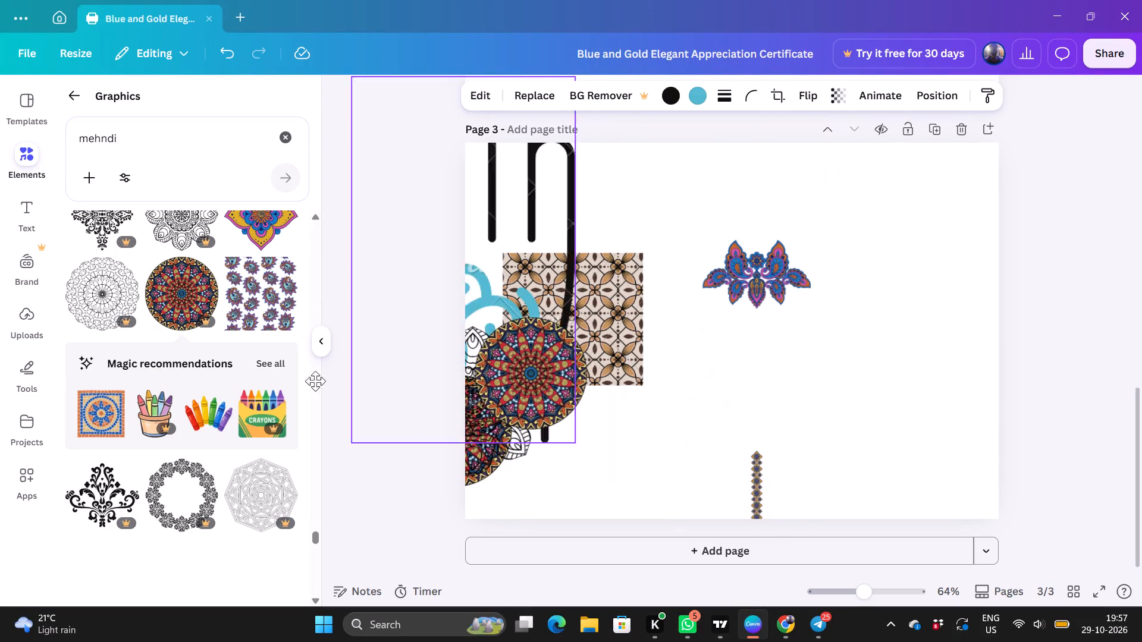
drag(315, 381, 304, 387)
drag(760, 282, 192, 512)
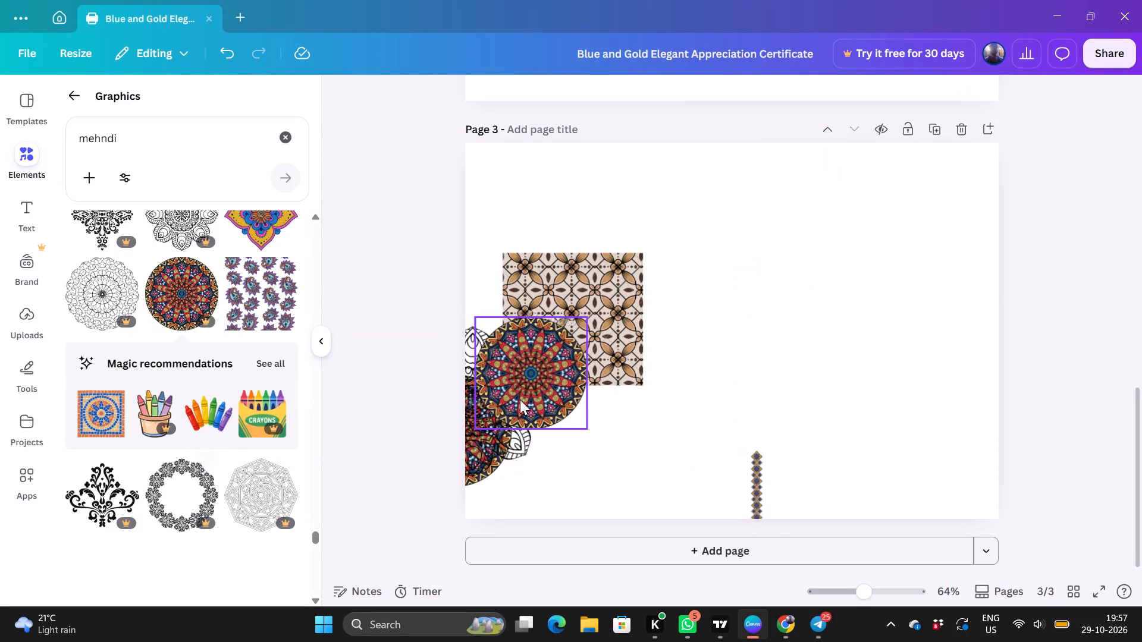
Start editing the mehndi search term in the graphics library.
scroll(123, 515, down, 4)
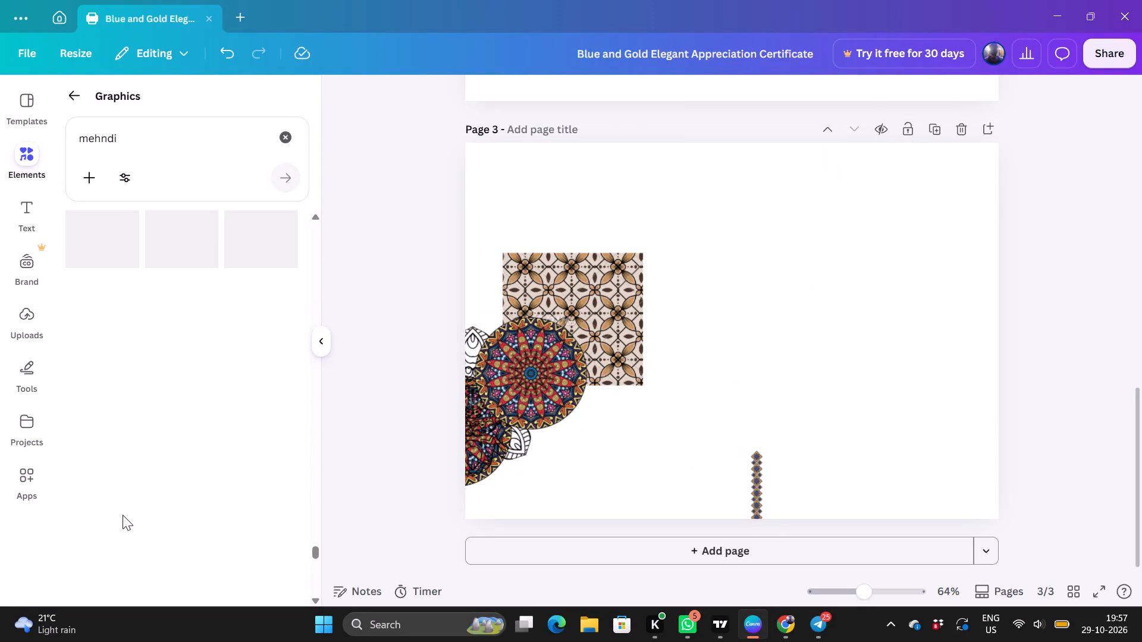
click(137, 141)
key(BackSpace)
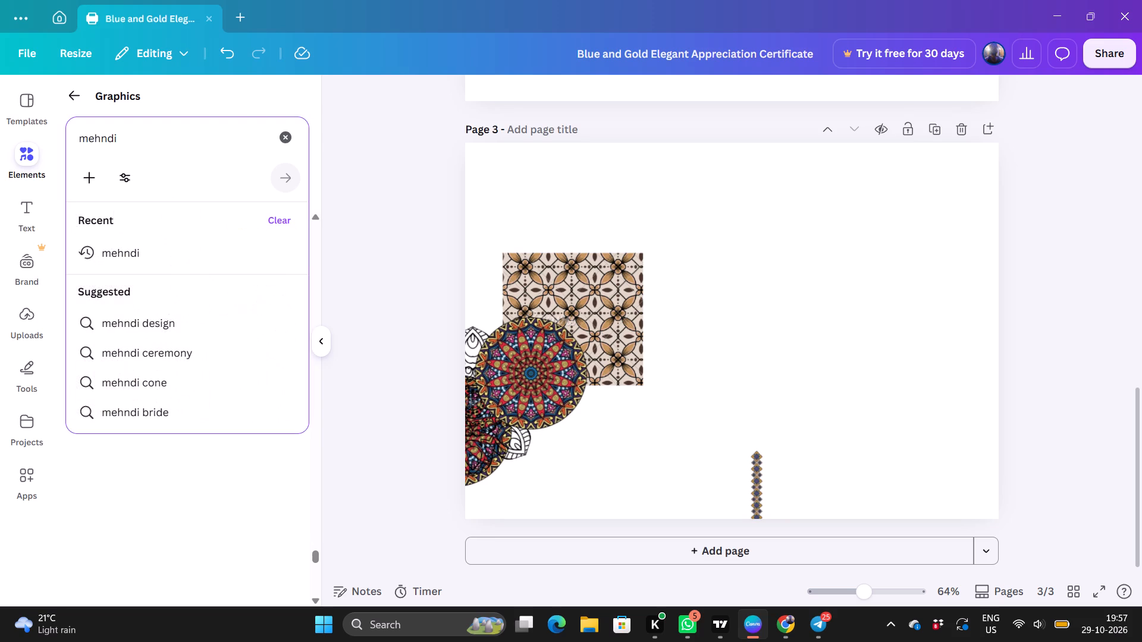
Search the graphics library for hand in place of the existing mehndi search term.
key(BackSpace)
key(BackSpace)
key(BackSpace)
key(BackSpace)
key(BackSpace)
key(BackSpace)
key(BackSpace)
key(BackSpace)
text(ha)
text(nd)
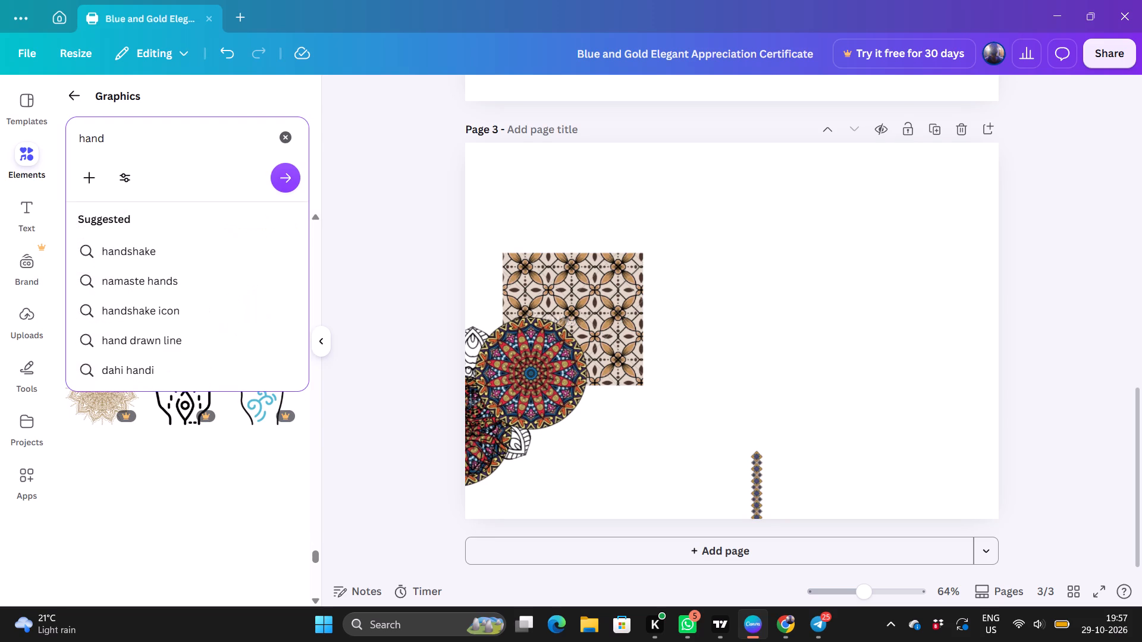
key(Return)
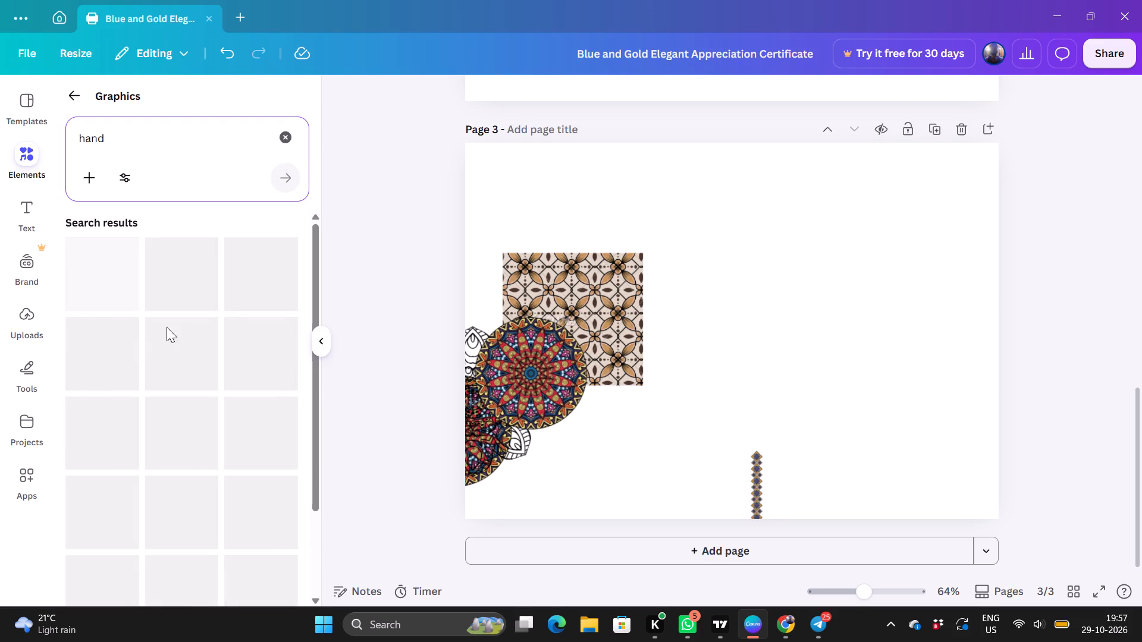
Browse the hand search results and add the free navy outline of an open palm to page 3.
scroll(177, 443, down, 4)
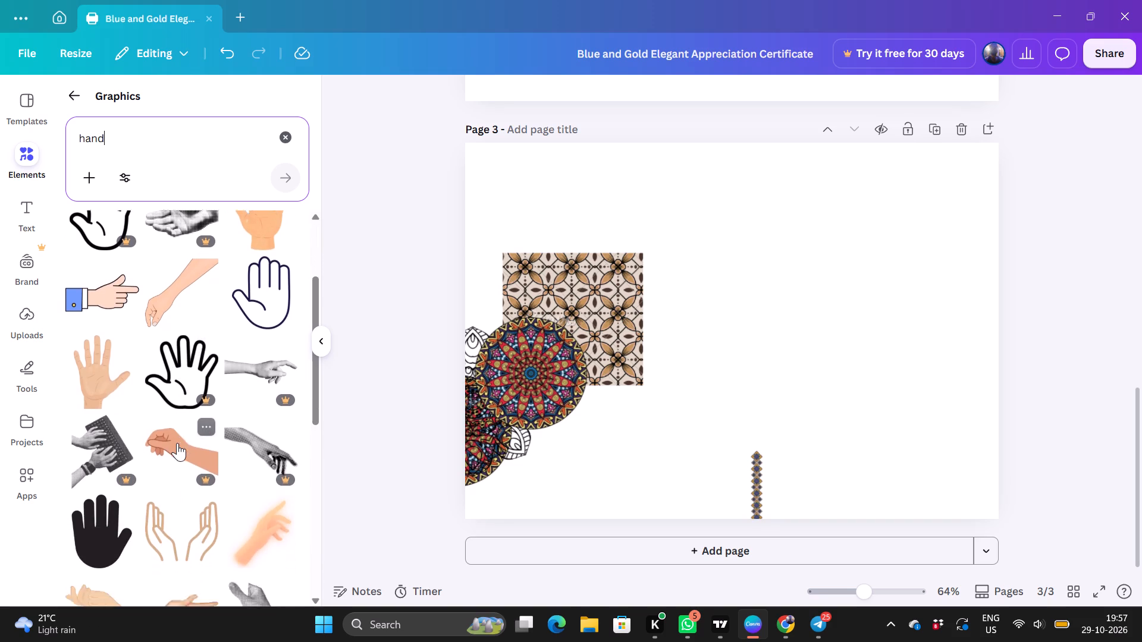
scroll(177, 443, down, 2)
scroll(210, 384, down, 1)
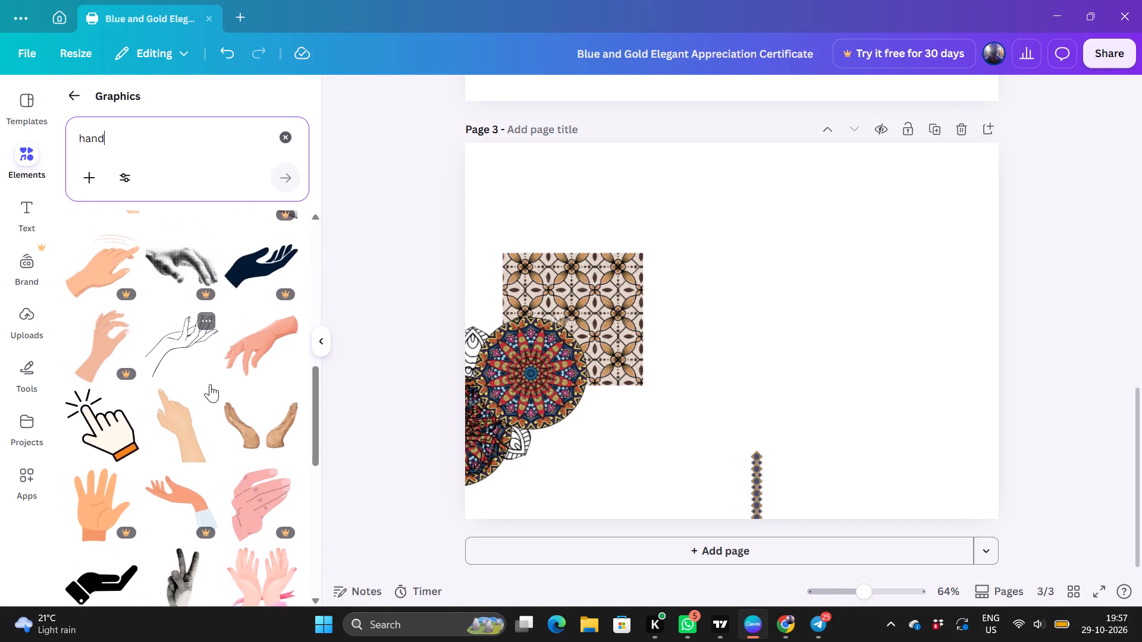
scroll(210, 384, down, 4)
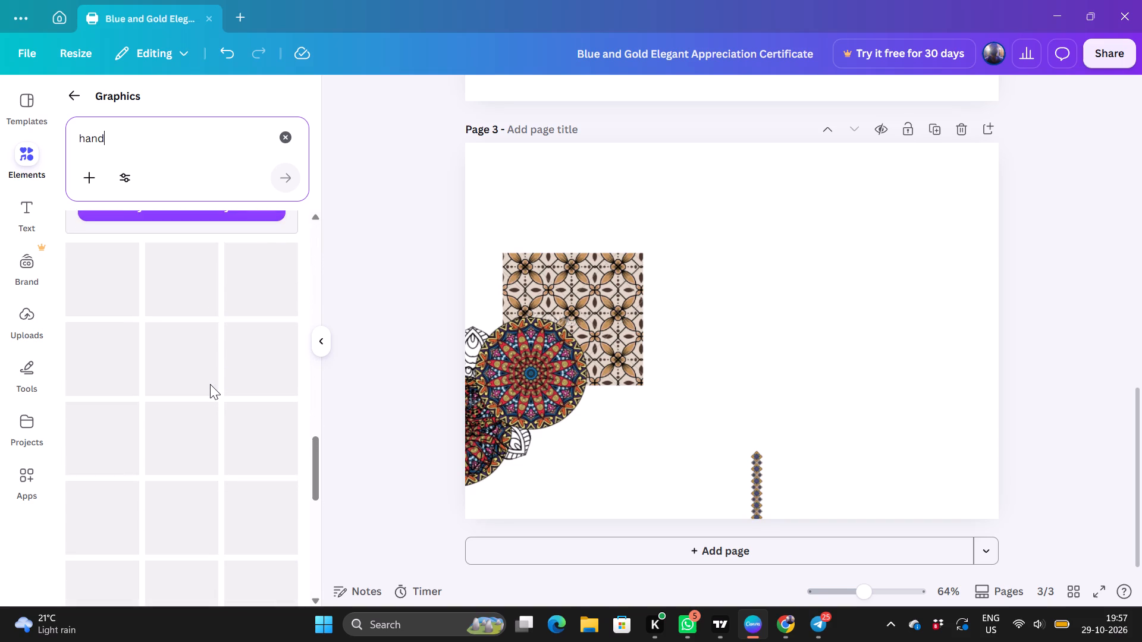
scroll(215, 351, down, 1)
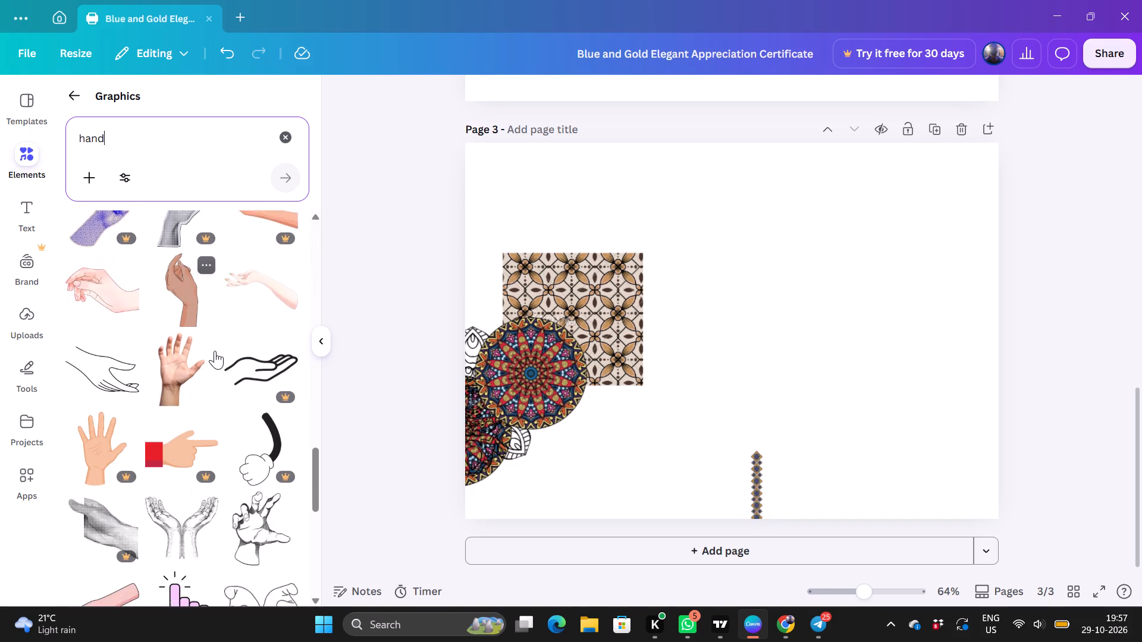
scroll(215, 351, down, 6)
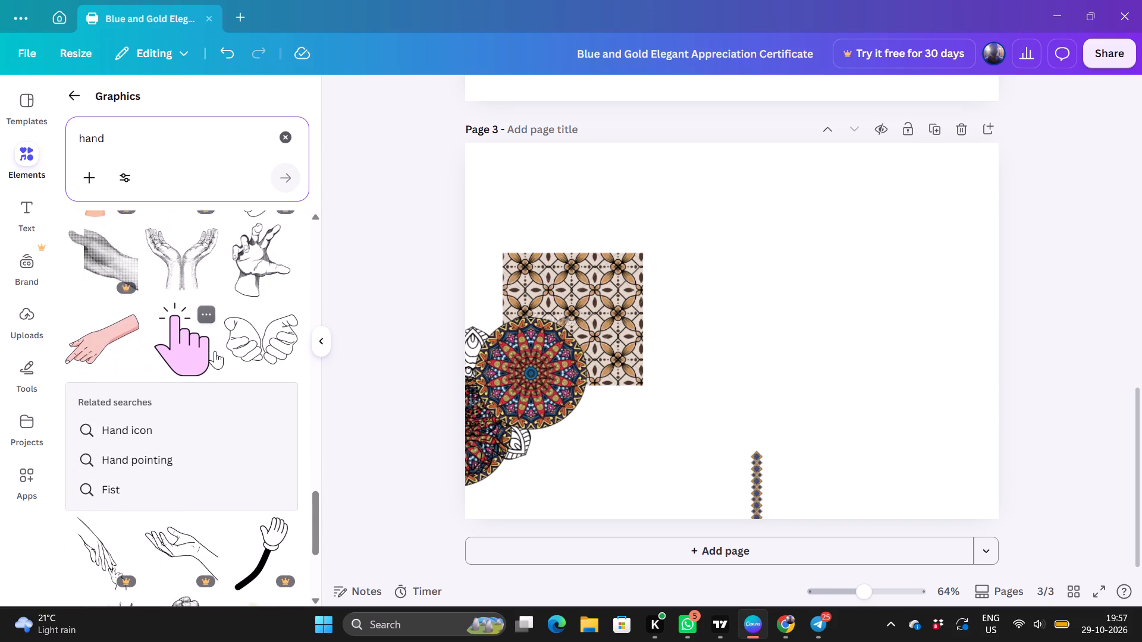
scroll(215, 351, down, 5)
scroll(215, 351, up, 7)
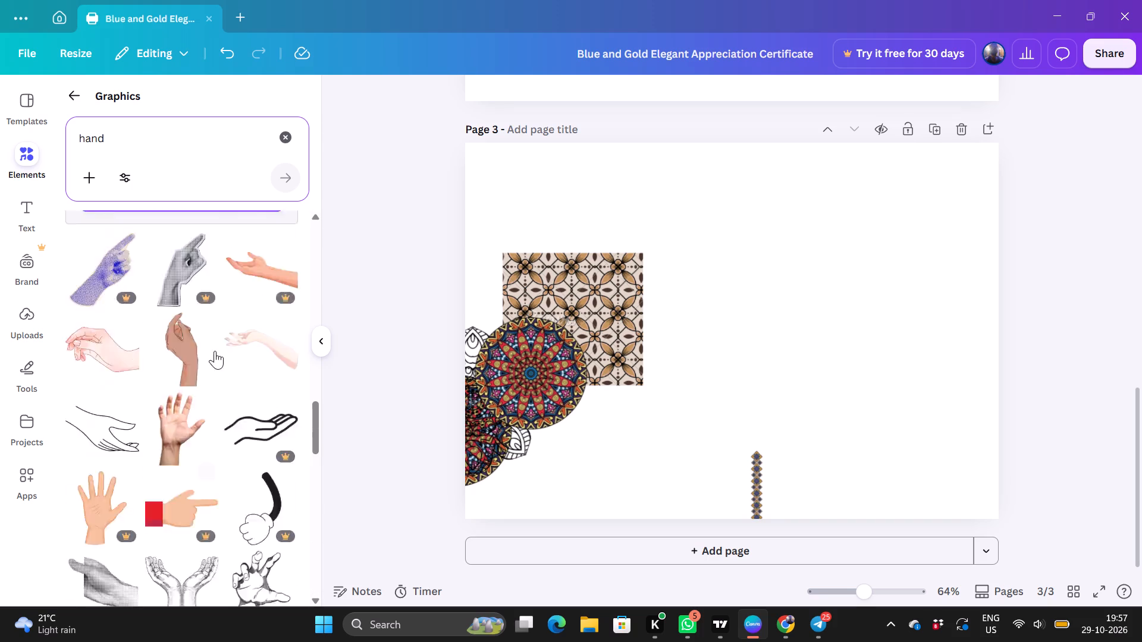
scroll(215, 351, up, 4)
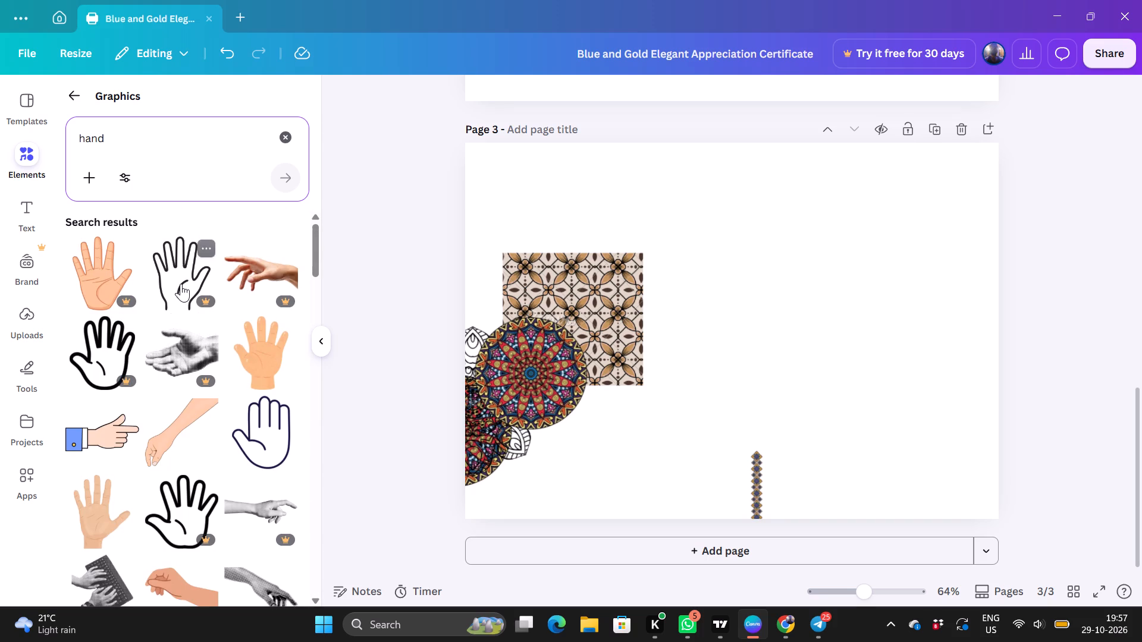
click(272, 432)
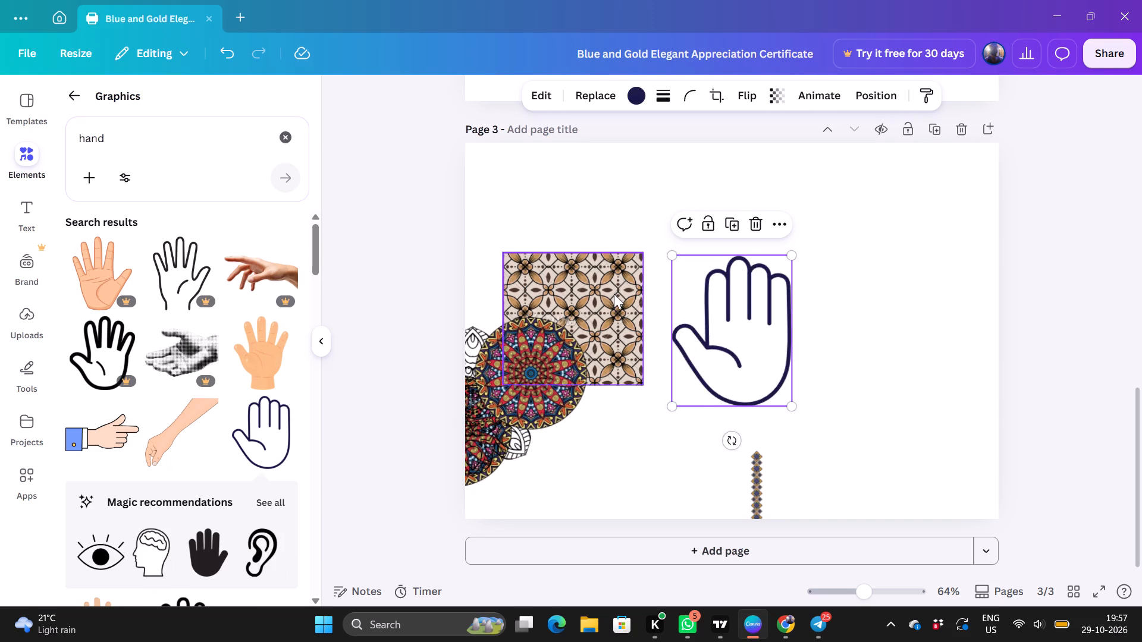
Clear page 3 around the outline hand by moving the patterned square, the mandalas and the narrow patterned strip off the page.
drag(614, 294, 143, 489)
drag(482, 405, 121, 545)
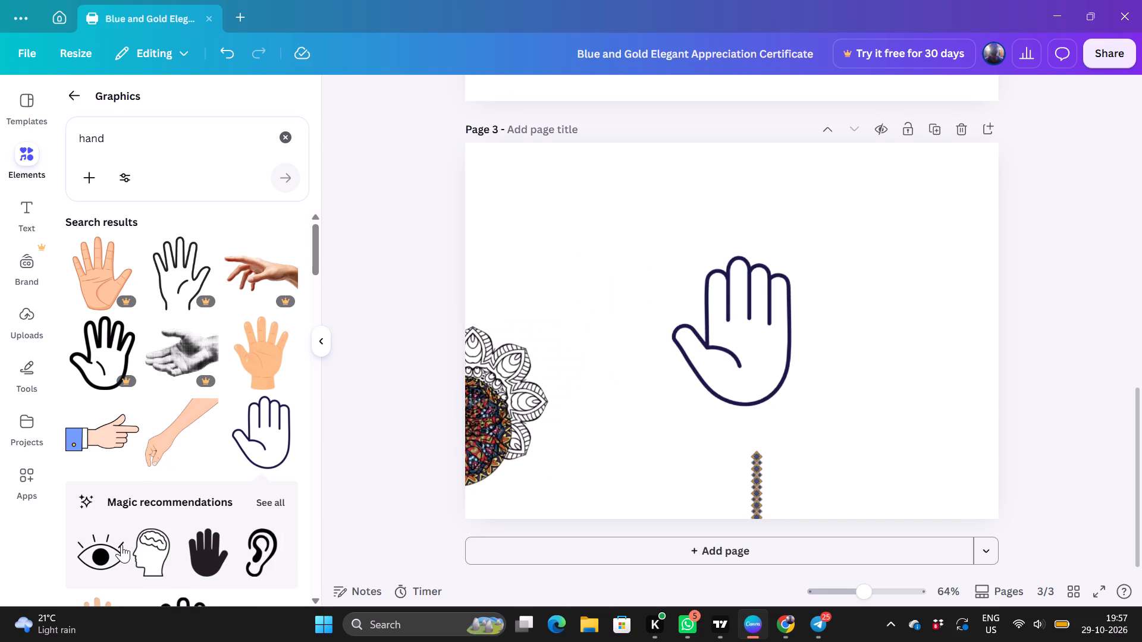
drag(519, 399, 285, 508)
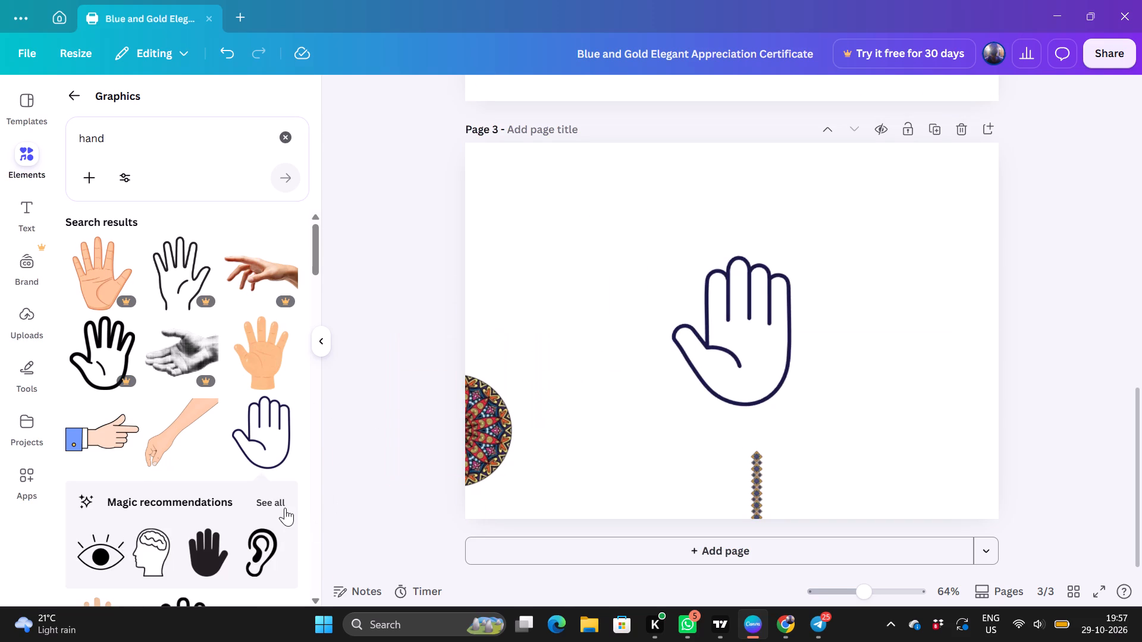
drag(499, 446, 296, 525)
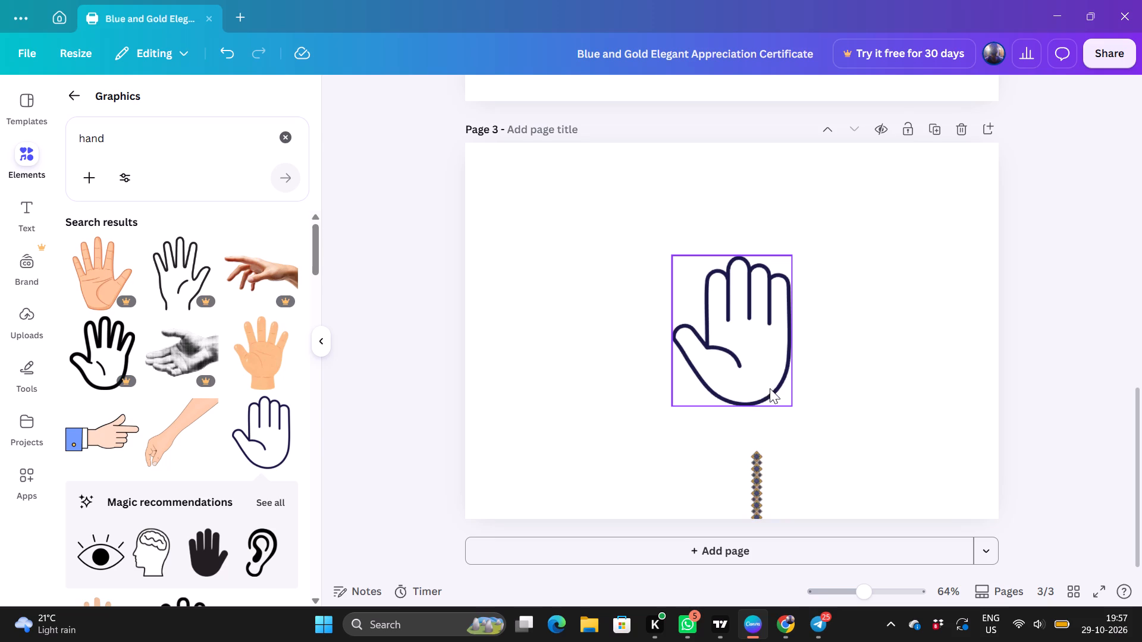
drag(753, 392, 768, 392)
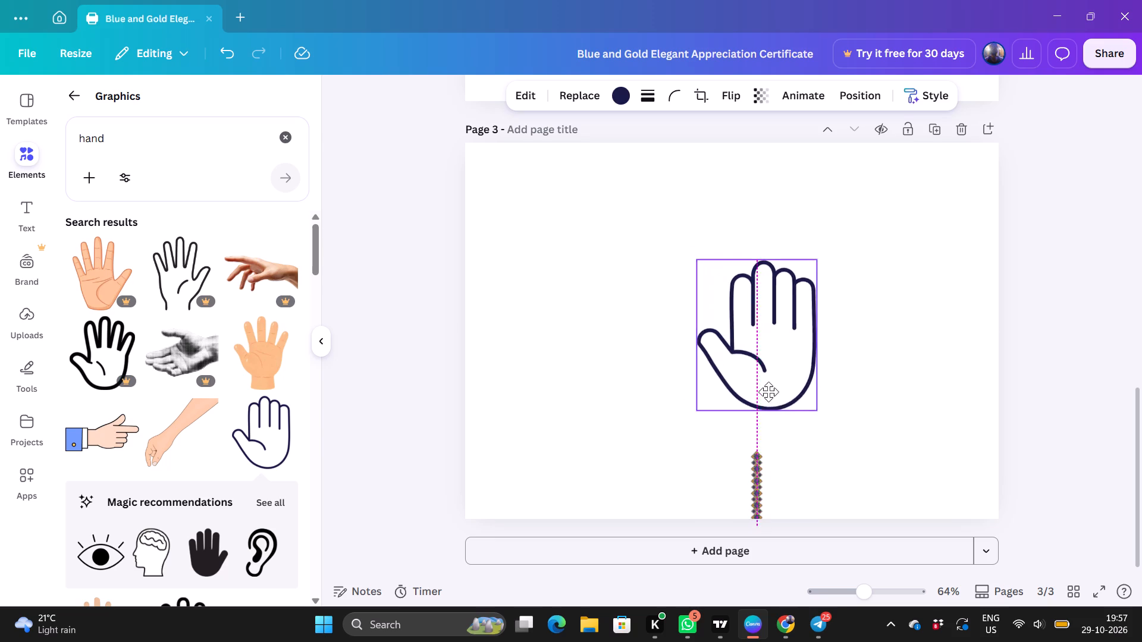
drag(768, 392, 735, 360)
drag(759, 471, 327, 636)
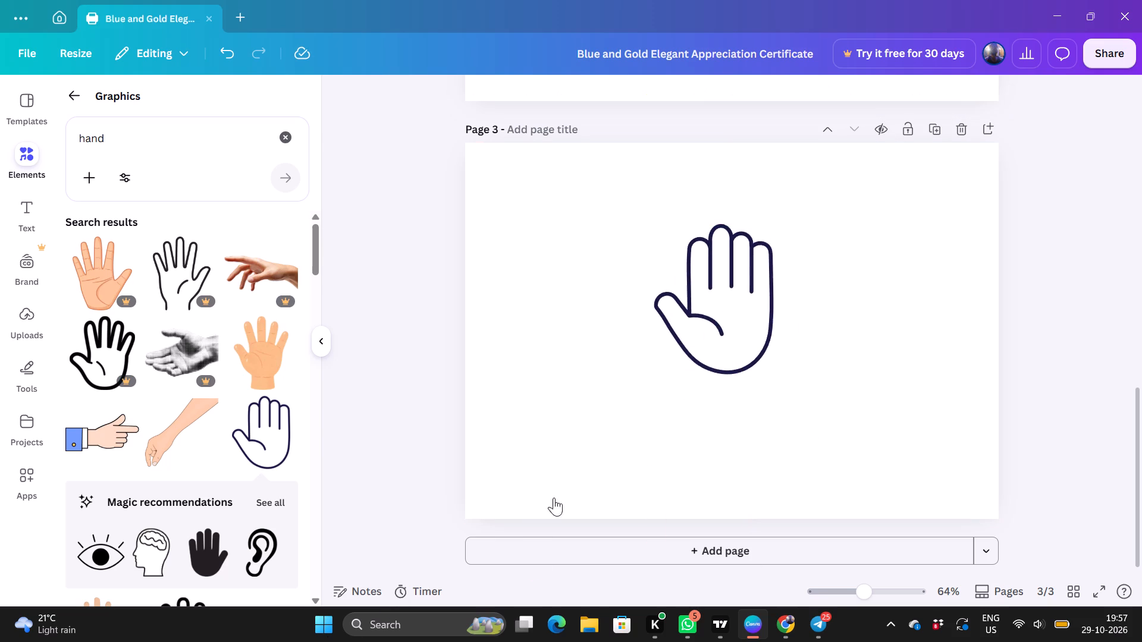
Enlarge the outline hand to about twice its width and place it in the middle of page 3, against the top edge.
click(739, 370)
drag(739, 370, 745, 369)
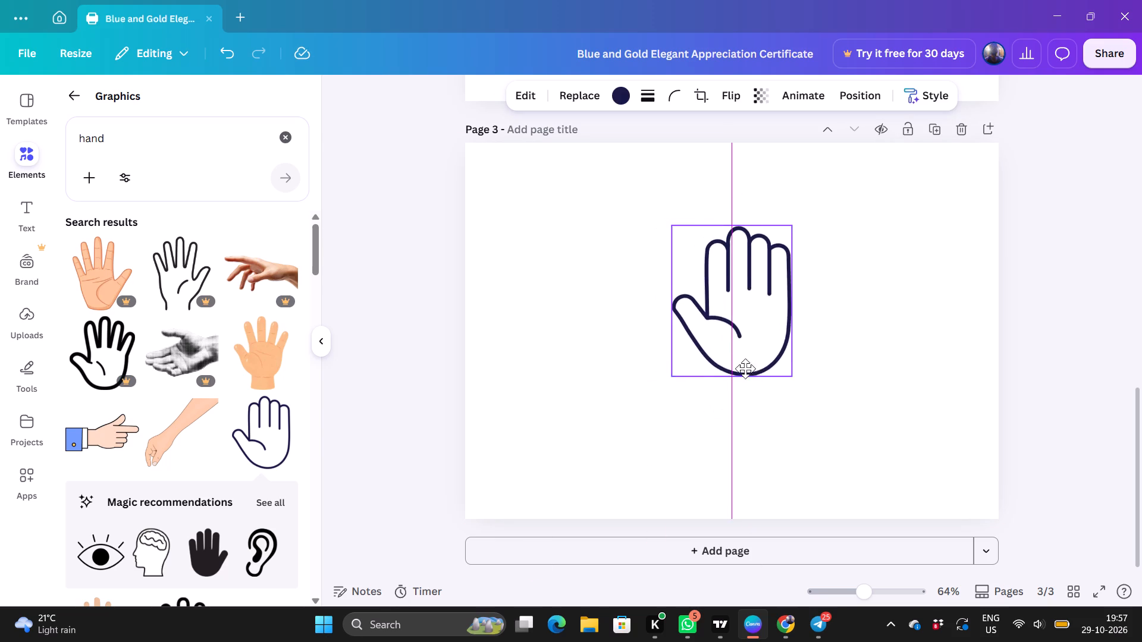
drag(745, 369, 740, 364)
drag(772, 365, 807, 439)
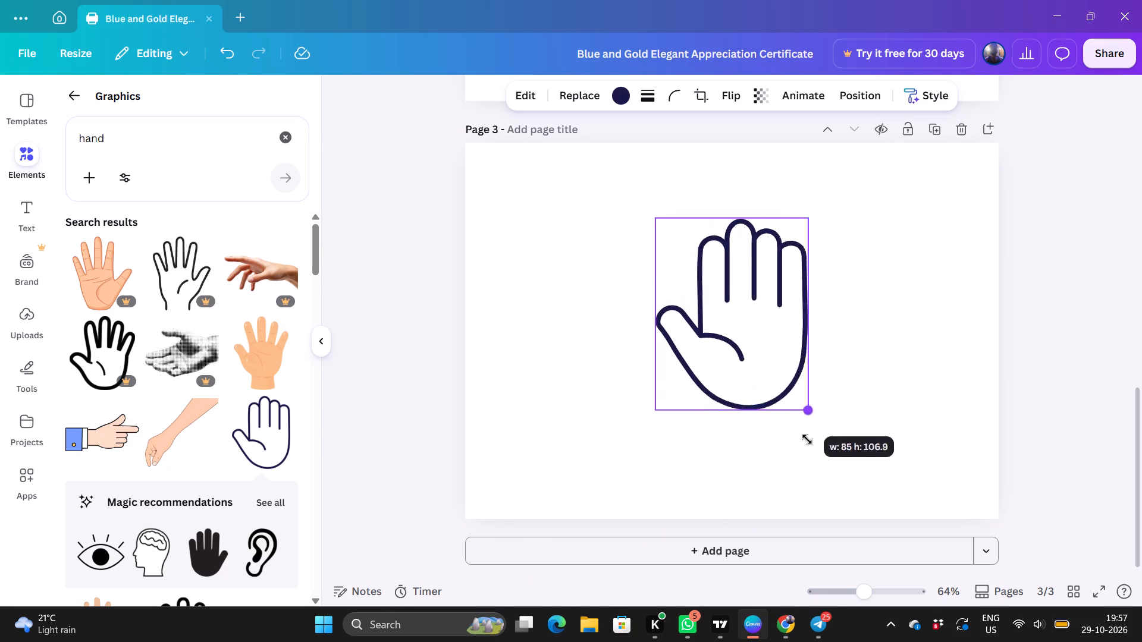
drag(807, 439, 855, 499)
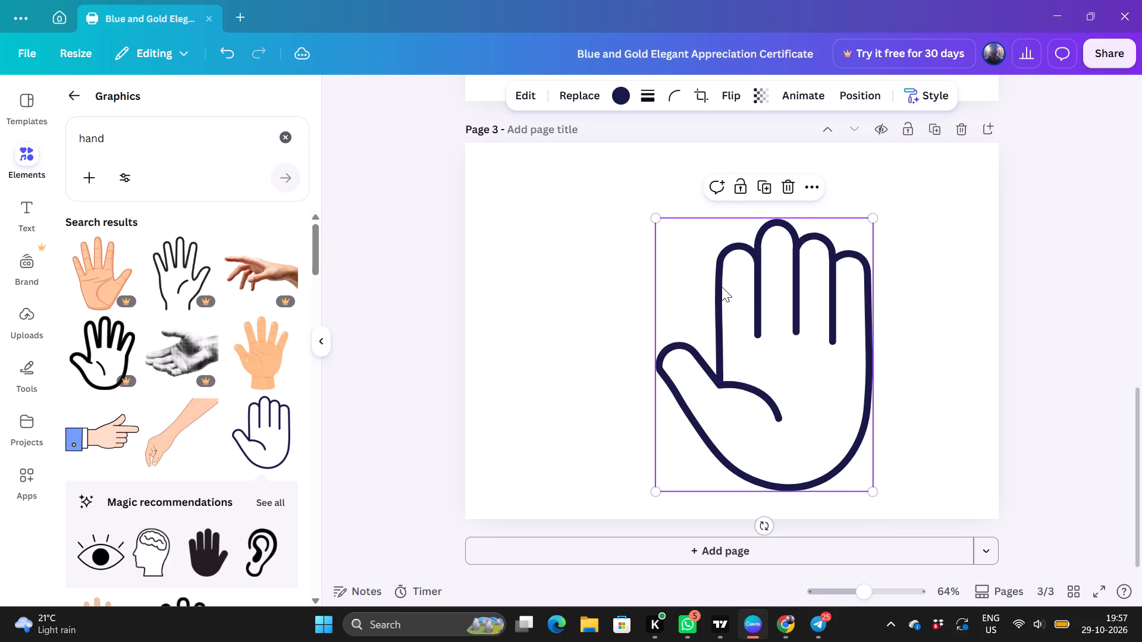
drag(721, 287, 663, 247)
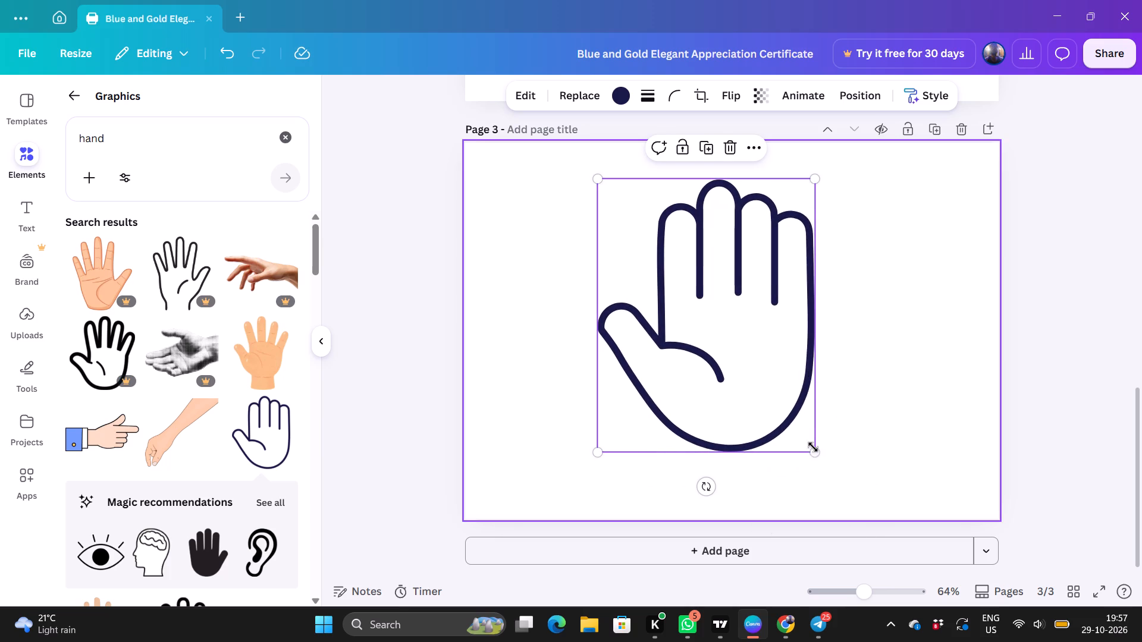
click(815, 450)
drag(815, 450, 857, 475)
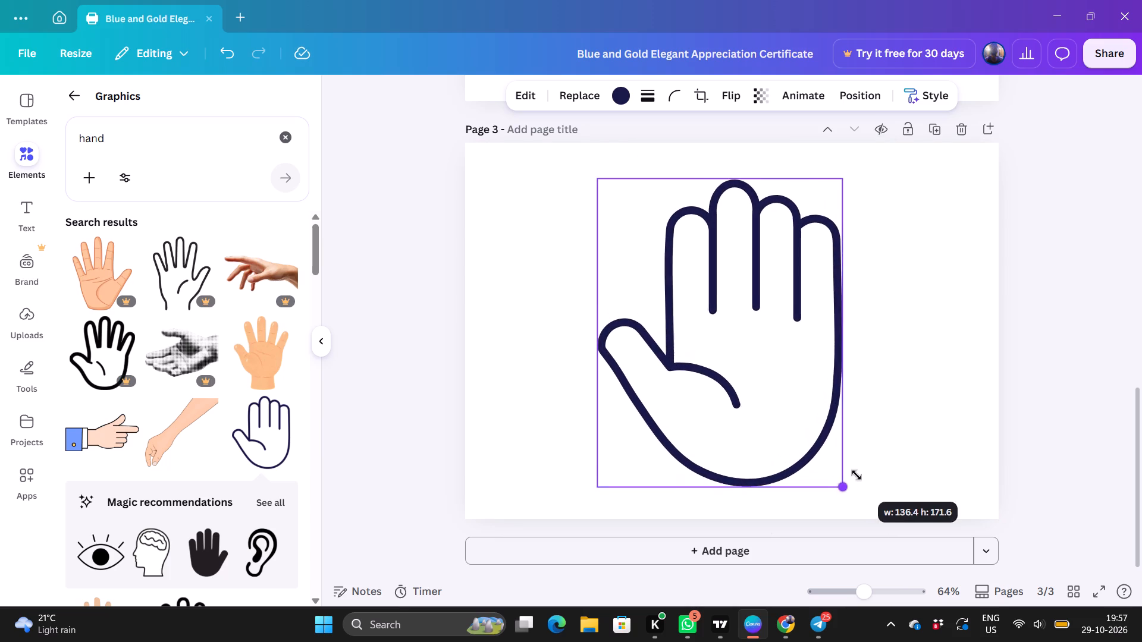
drag(857, 475, 870, 479)
drag(772, 413, 774, 362)
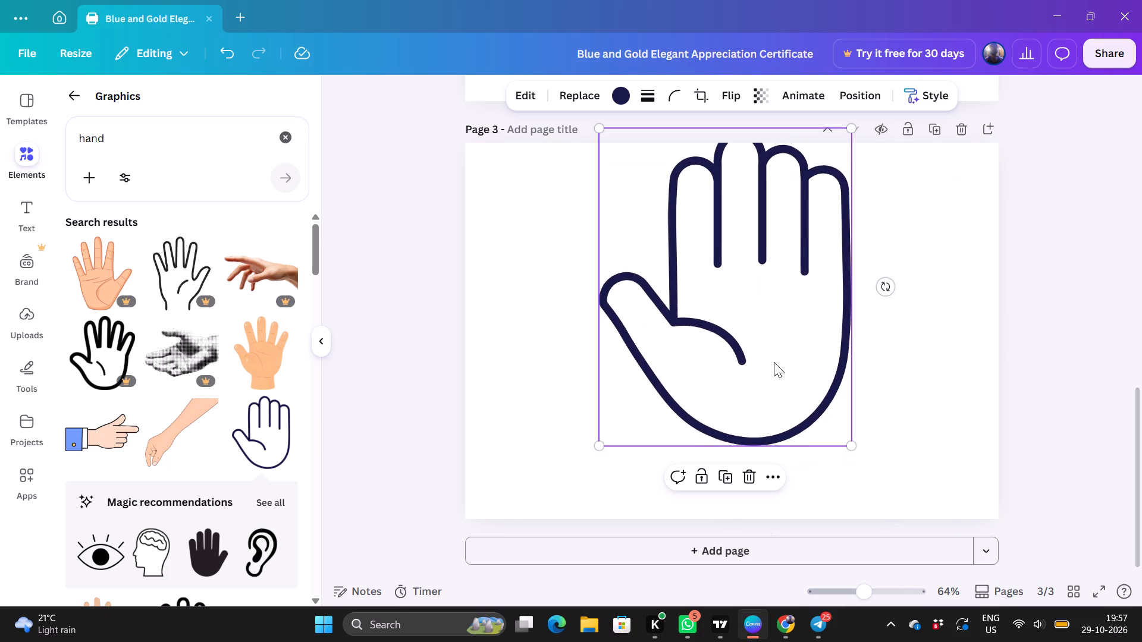
Move the outline hand out of the way, mostly off page 3 at its lower-left corner.
drag(774, 362, 406, 641)
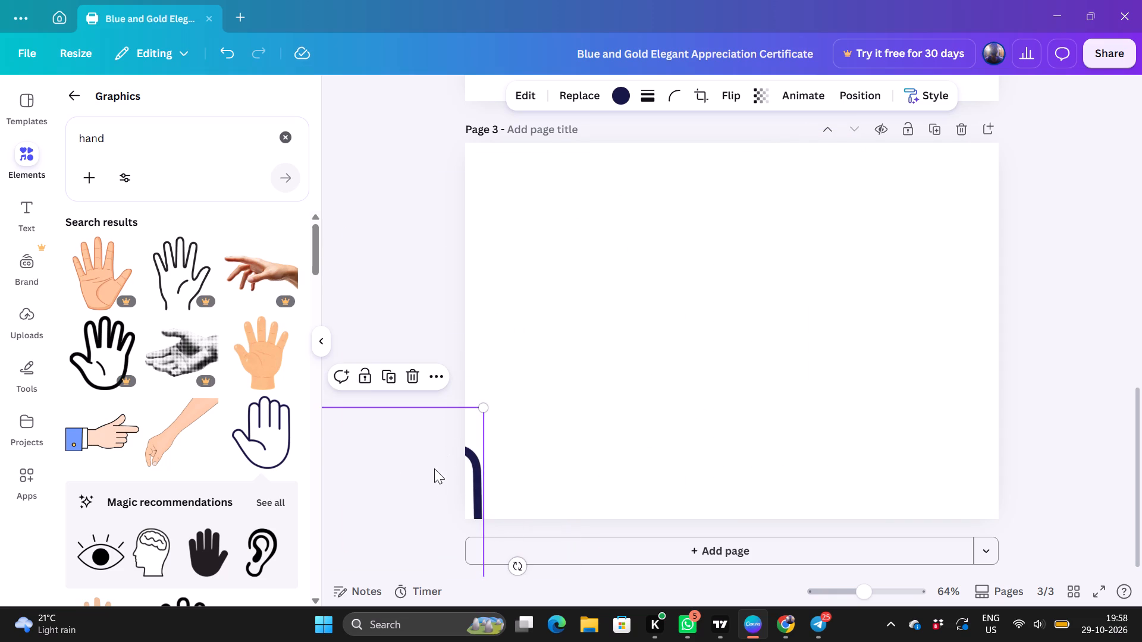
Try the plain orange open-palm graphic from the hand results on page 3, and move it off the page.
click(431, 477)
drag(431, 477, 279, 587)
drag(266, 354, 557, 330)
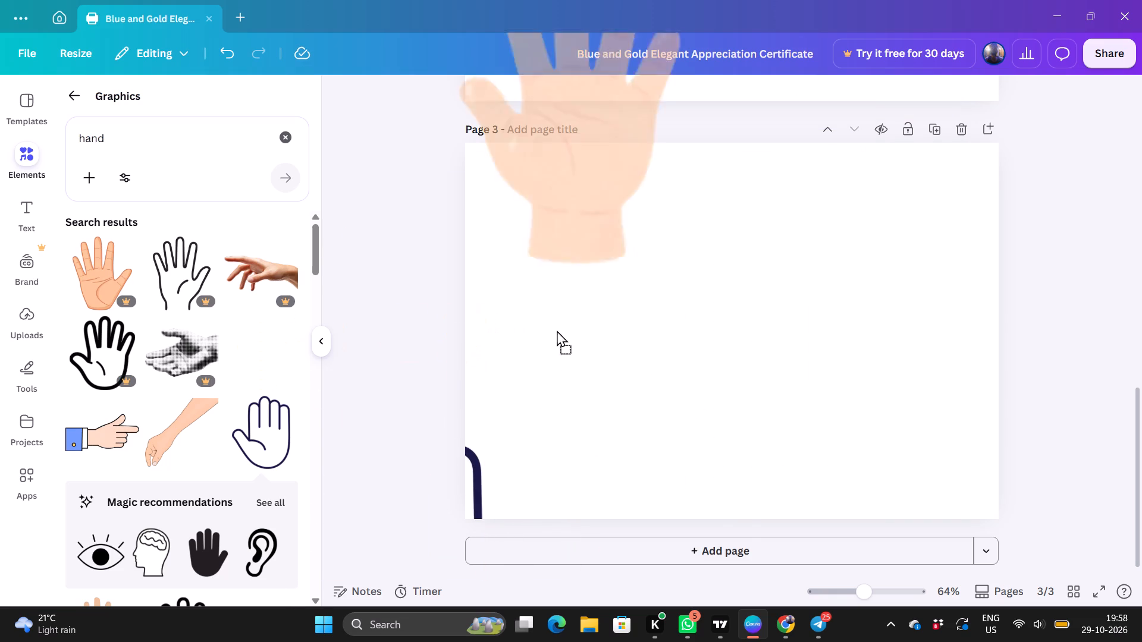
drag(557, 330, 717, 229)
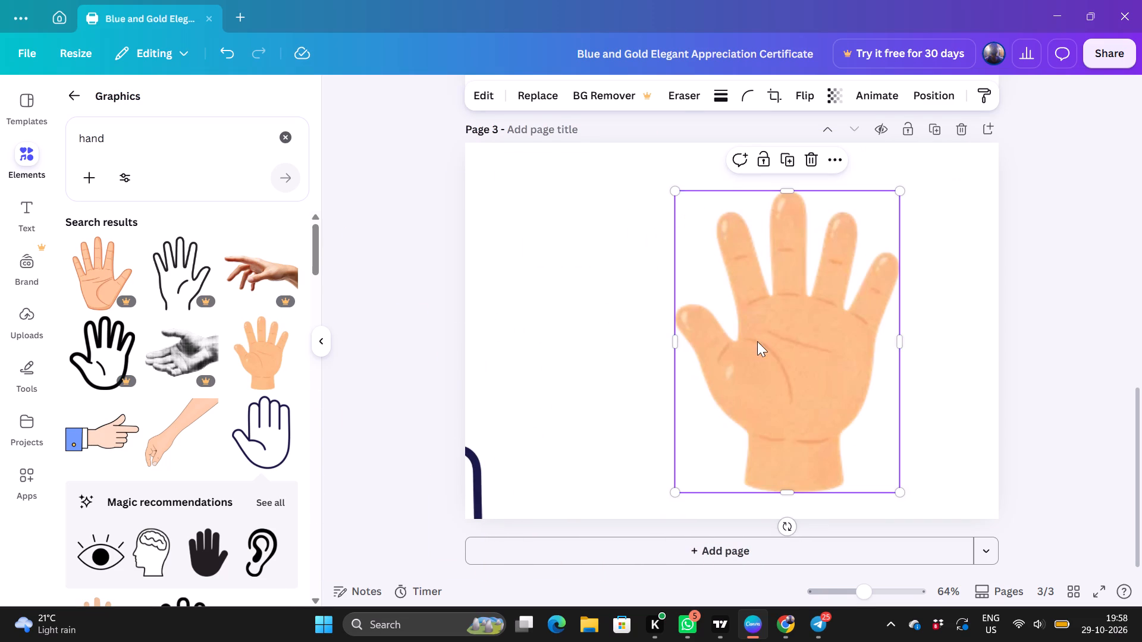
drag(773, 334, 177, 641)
Add the detailed beige open palm with the thumb spread to page 3, slightly right of centre, and dismiss the chat notification.
scroll(186, 457, down, 1)
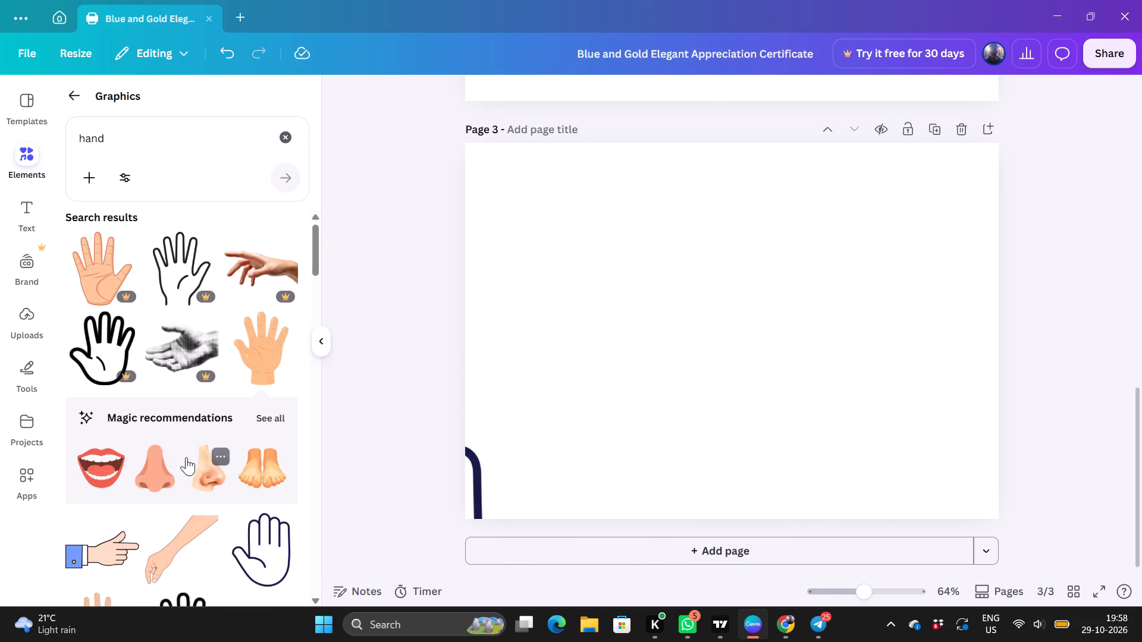
scroll(186, 457, down, 2)
drag(102, 484, 419, 400)
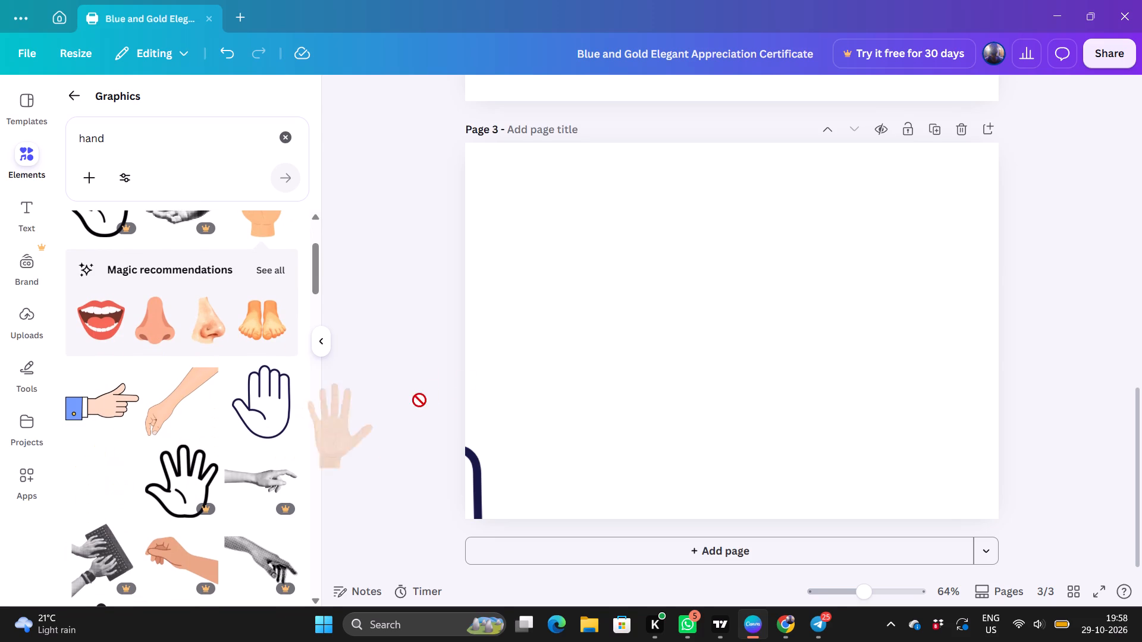
drag(419, 400, 698, 254)
drag(743, 351, 732, 330)
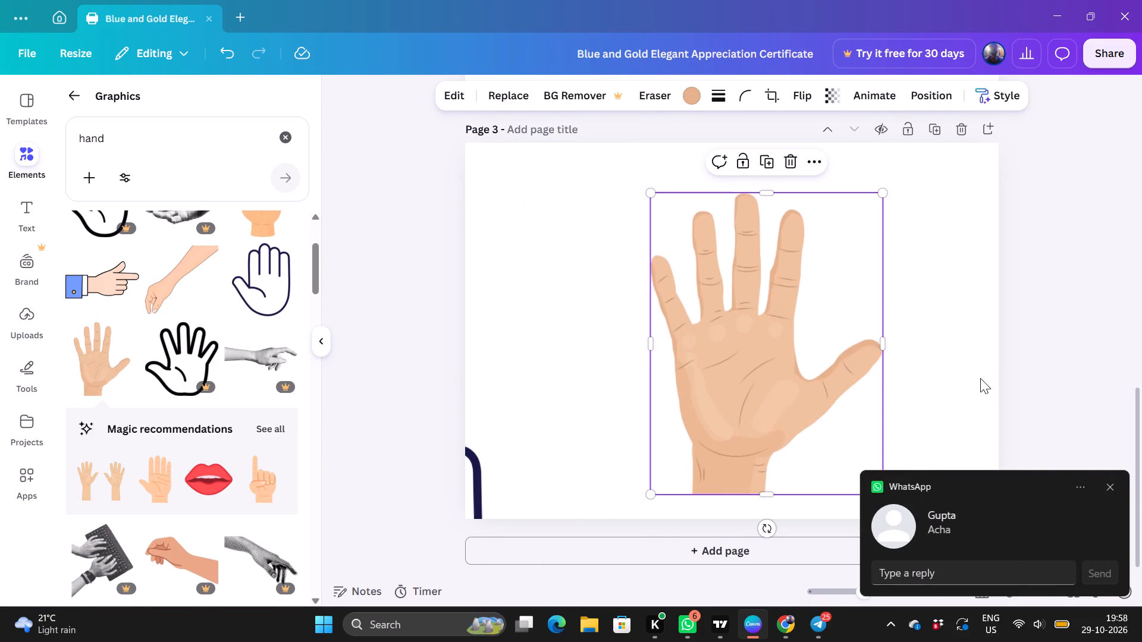
drag(977, 378, 959, 375)
drag(969, 505, 1122, 634)
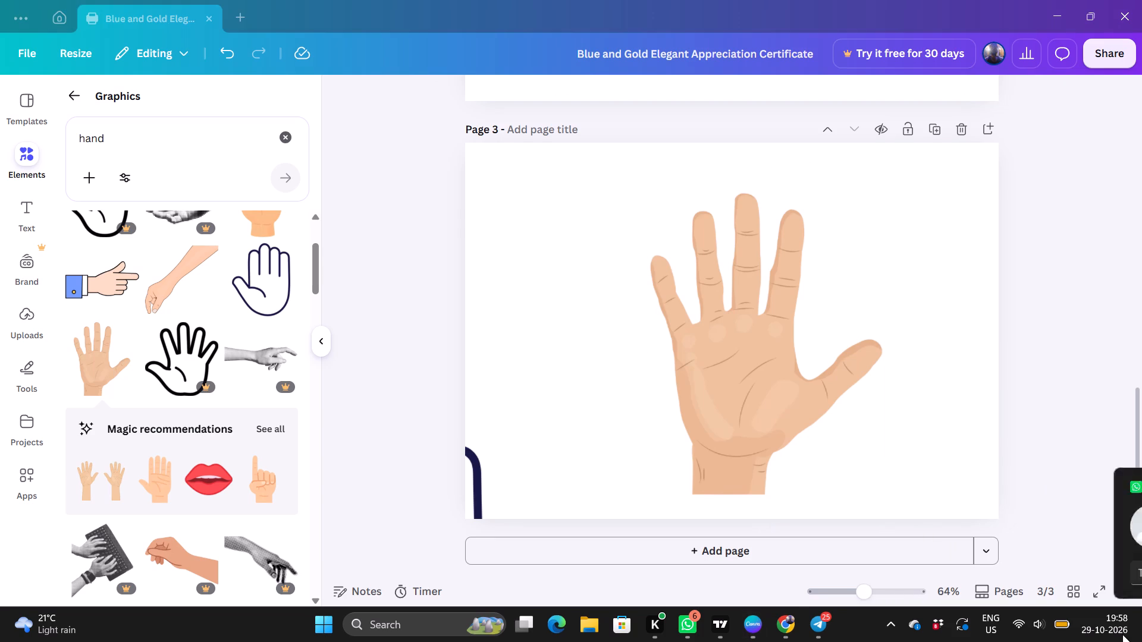
Search the graphics library for "mehdi".
click(156, 139)
key(BackSpace)
key(BackSpace)
key(BackSpace)
key(BackSpace)
key(BackSpace)
key(BackSpace)
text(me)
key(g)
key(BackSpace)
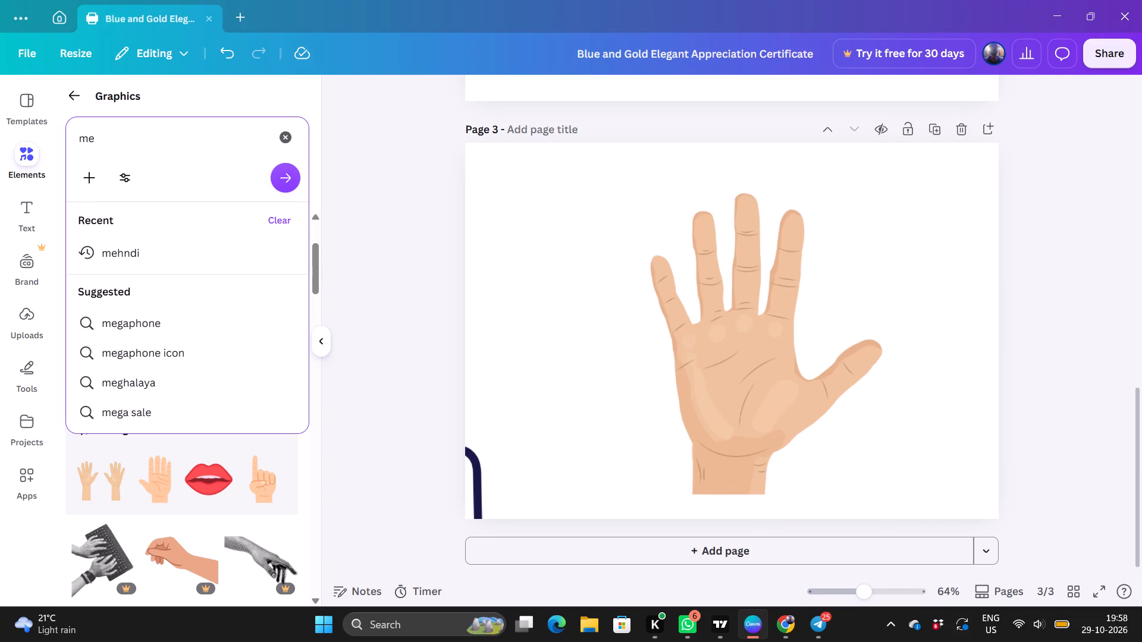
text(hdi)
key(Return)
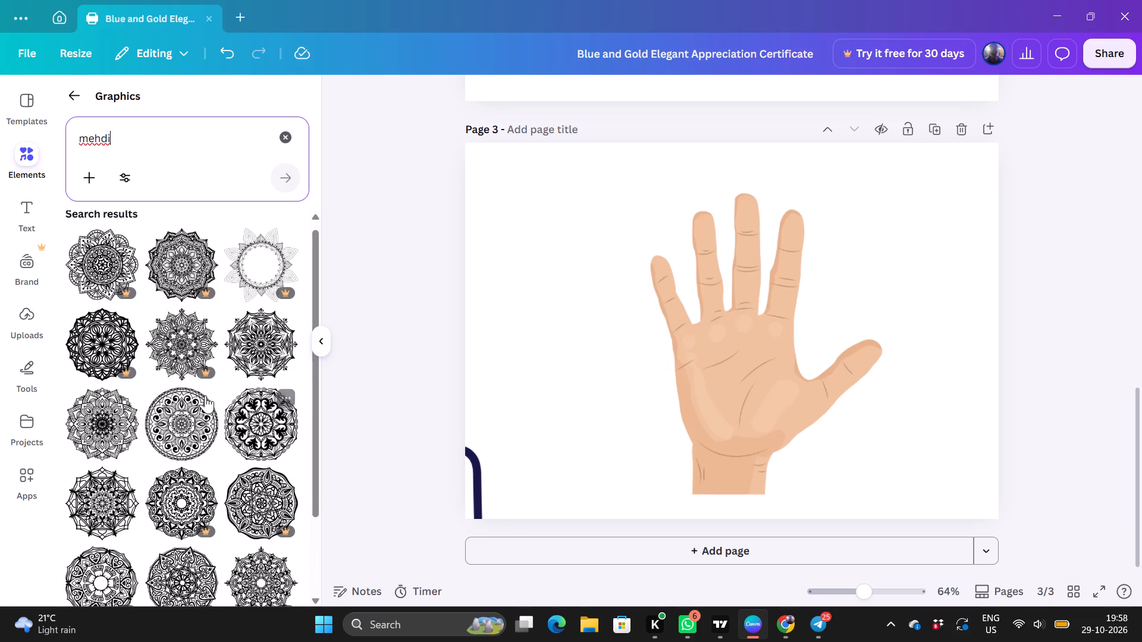
Place the free round mandala with the circular border on the beige palm and shrink it to about 55.4 wide and high.
scroll(206, 403, down, 1)
drag(183, 354, 294, 345)
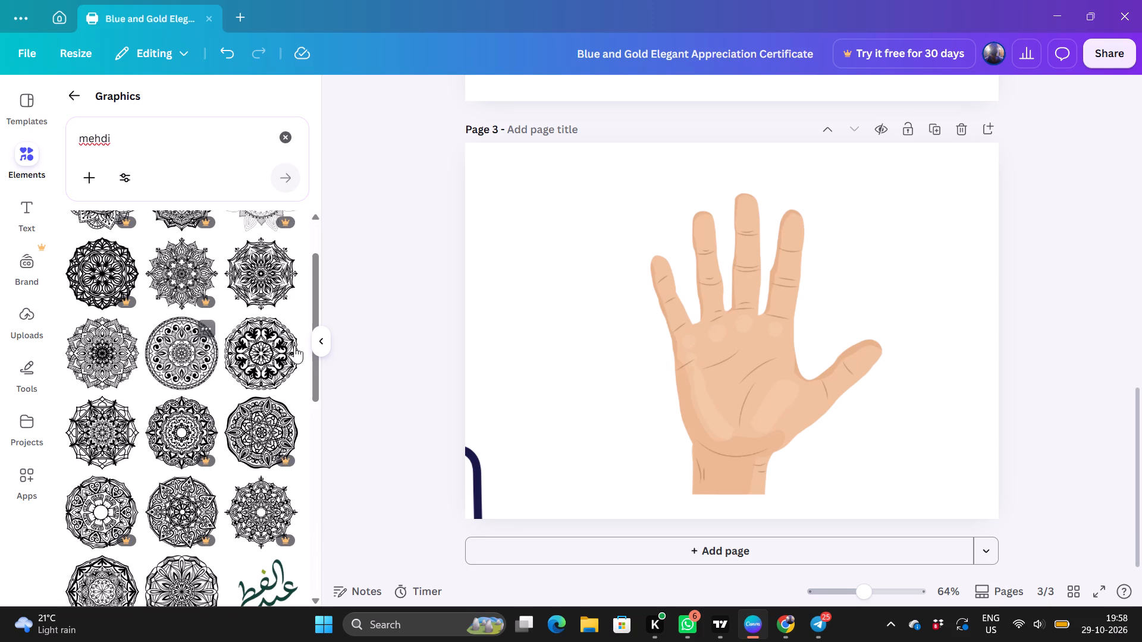
drag(294, 345, 781, 350)
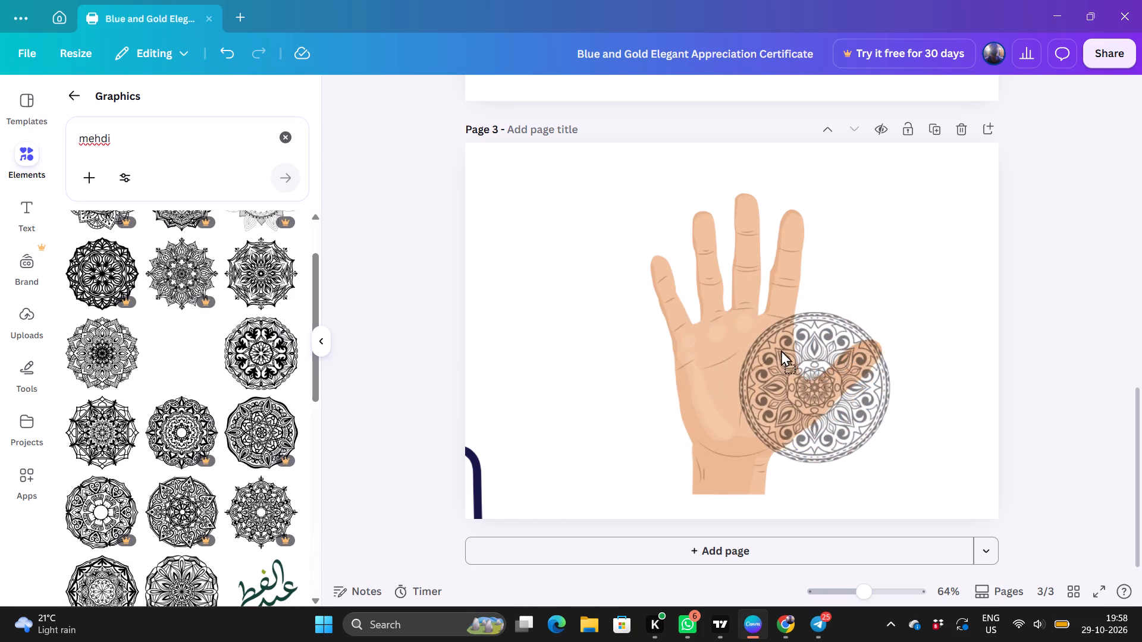
drag(781, 350, 716, 338)
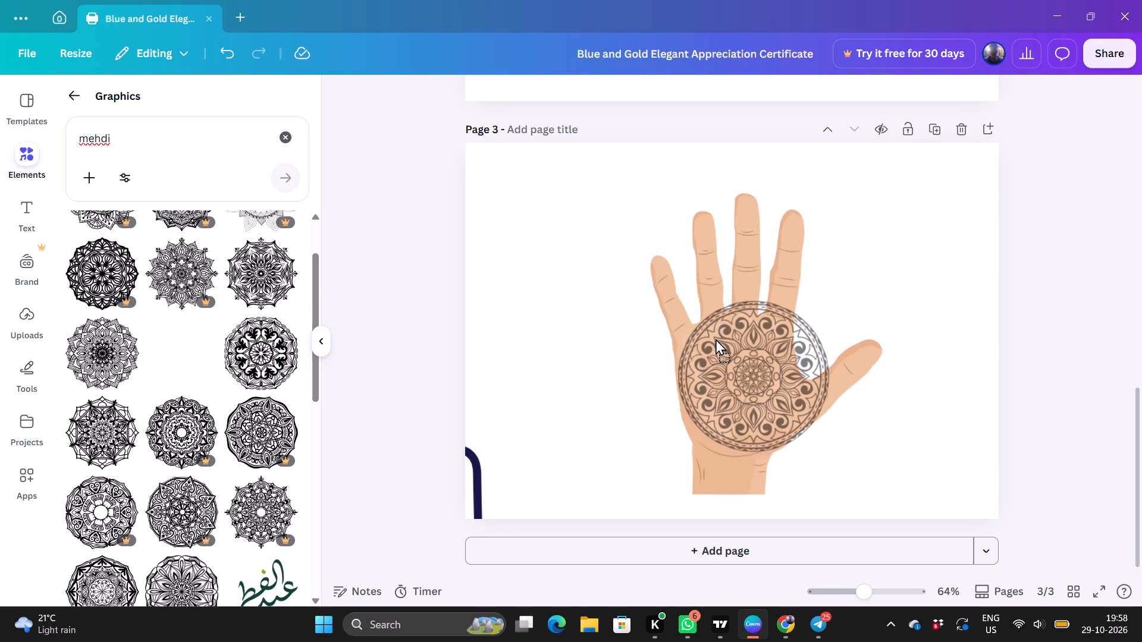
drag(716, 338, 704, 337)
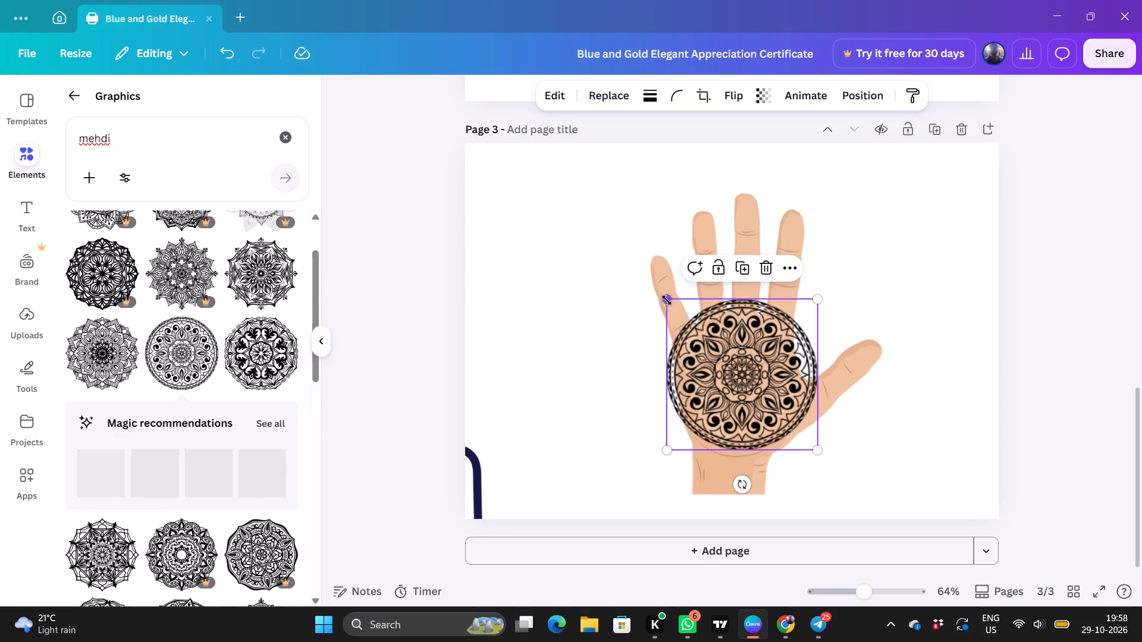
drag(667, 301, 719, 355)
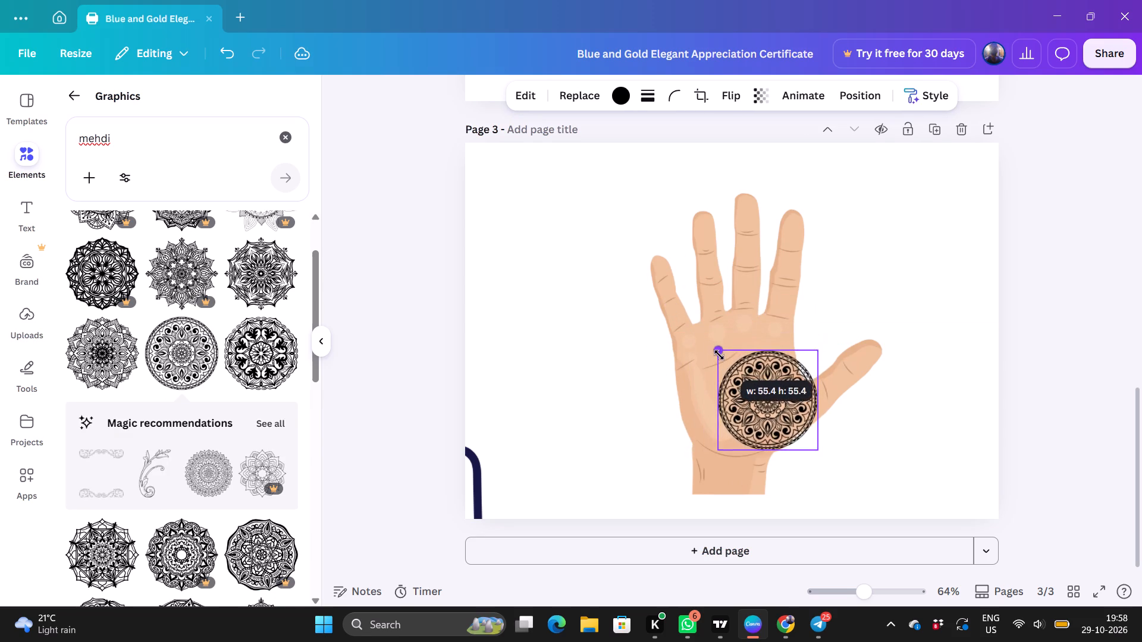
Shrink the round black mandala further and place it in the centre of the skin-coloured hand's palm.
drag(719, 355, 738, 372)
click(780, 410)
drag(780, 410, 746, 374)
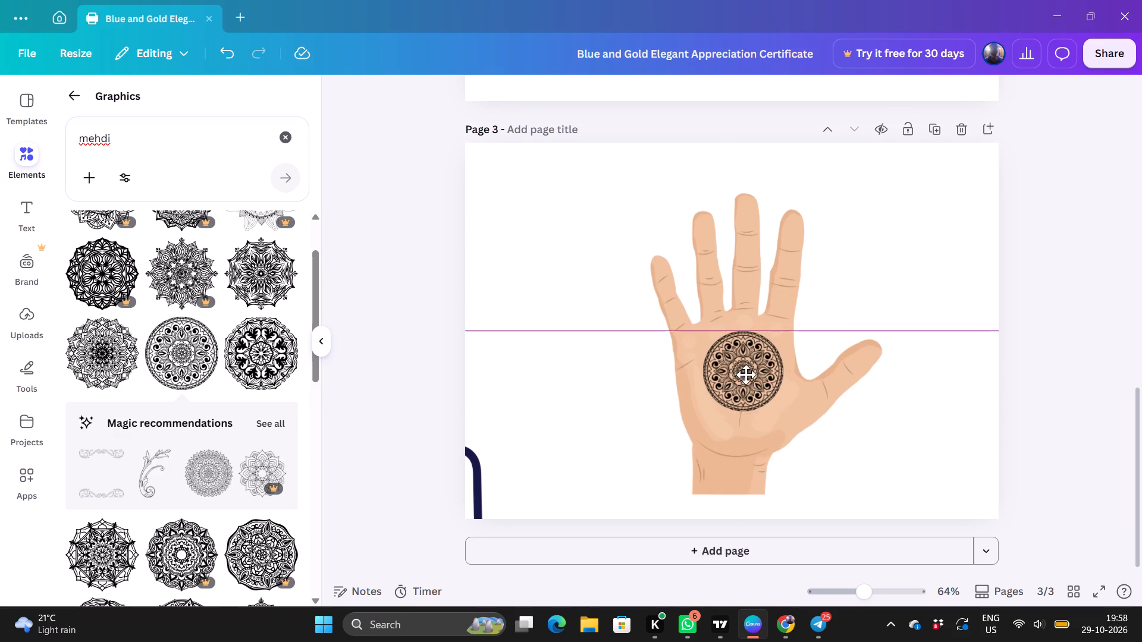
drag(746, 374, 746, 374)
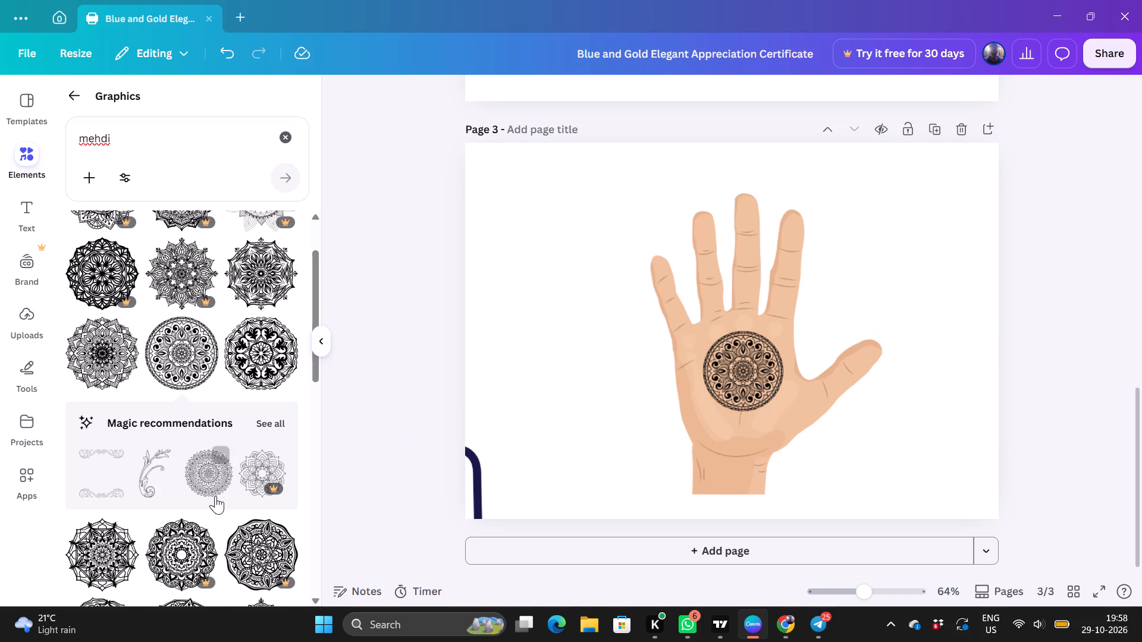
Browse the mehdi graphics results for another mandala that can be layered on the hand's palm.
scroll(217, 495, down, 6)
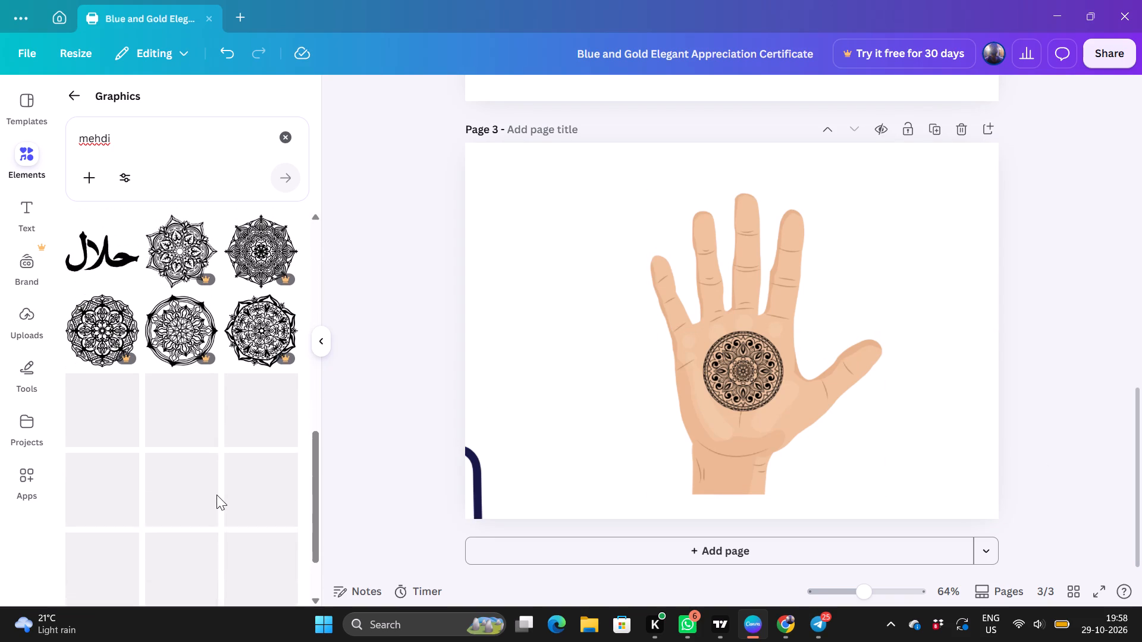
scroll(217, 495, down, 2)
scroll(217, 495, up, 1)
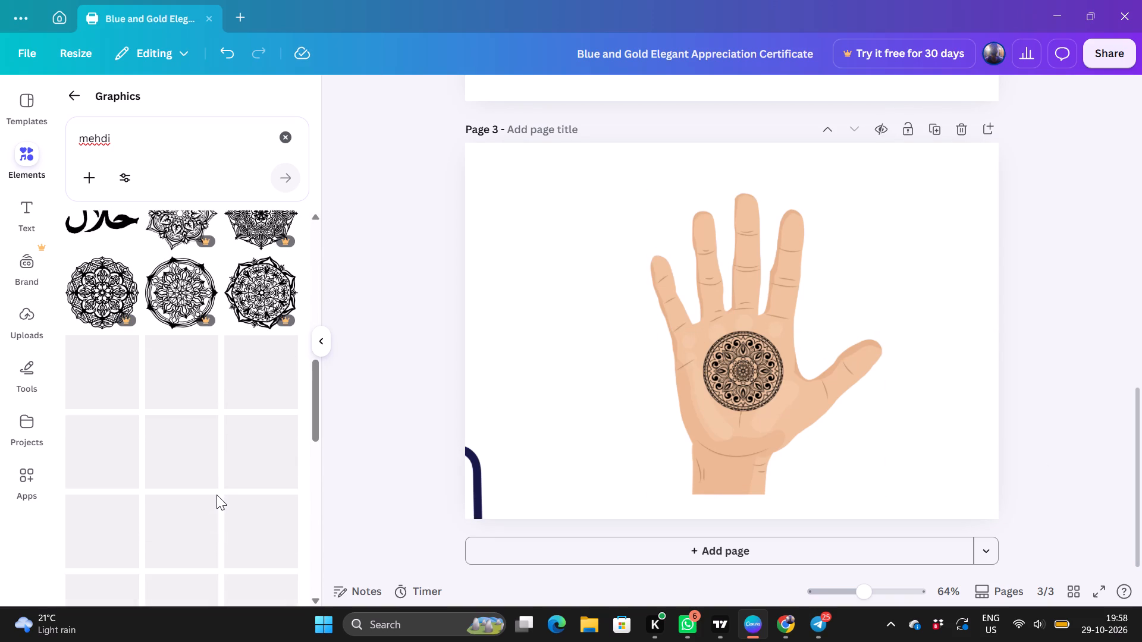
scroll(217, 495, up, 1)
scroll(218, 469, down, 1)
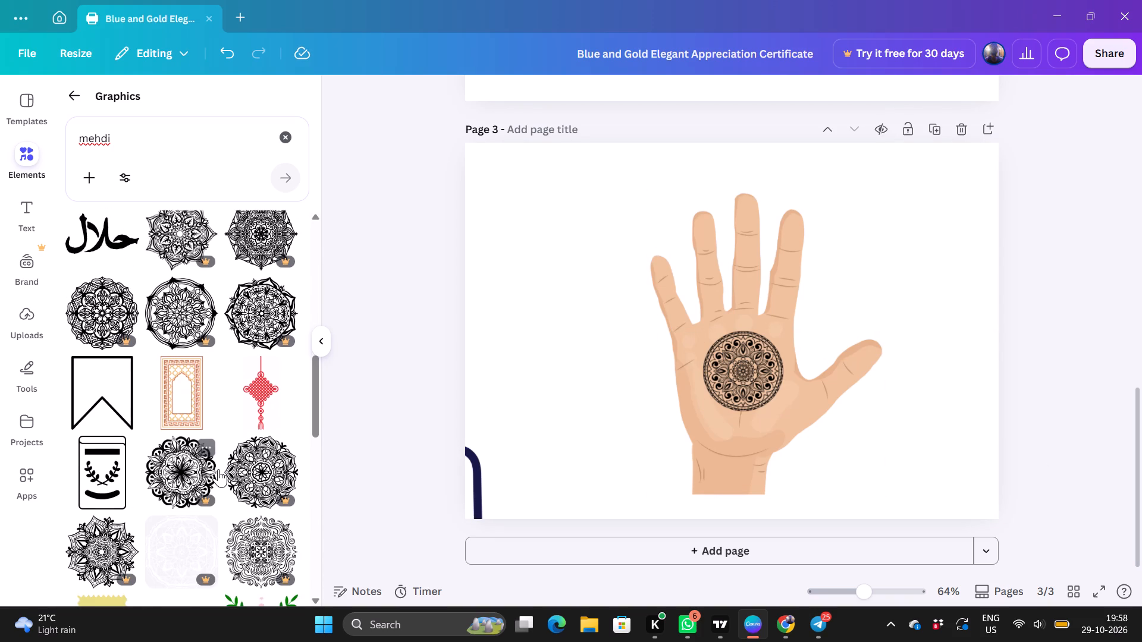
scroll(218, 469, down, 2)
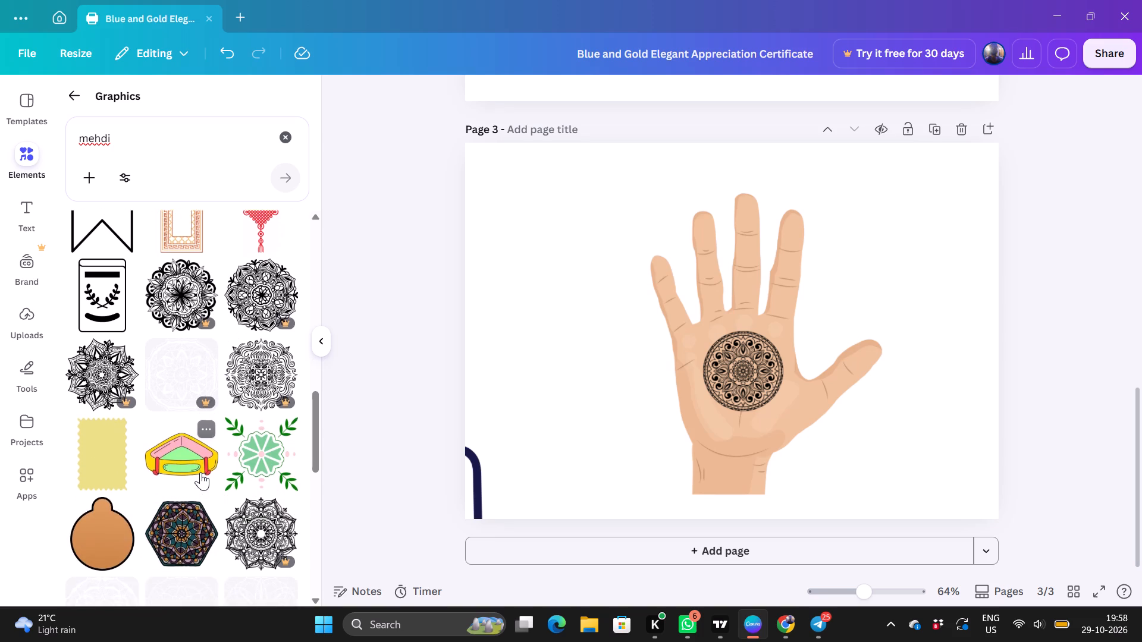
scroll(200, 472, down, 4)
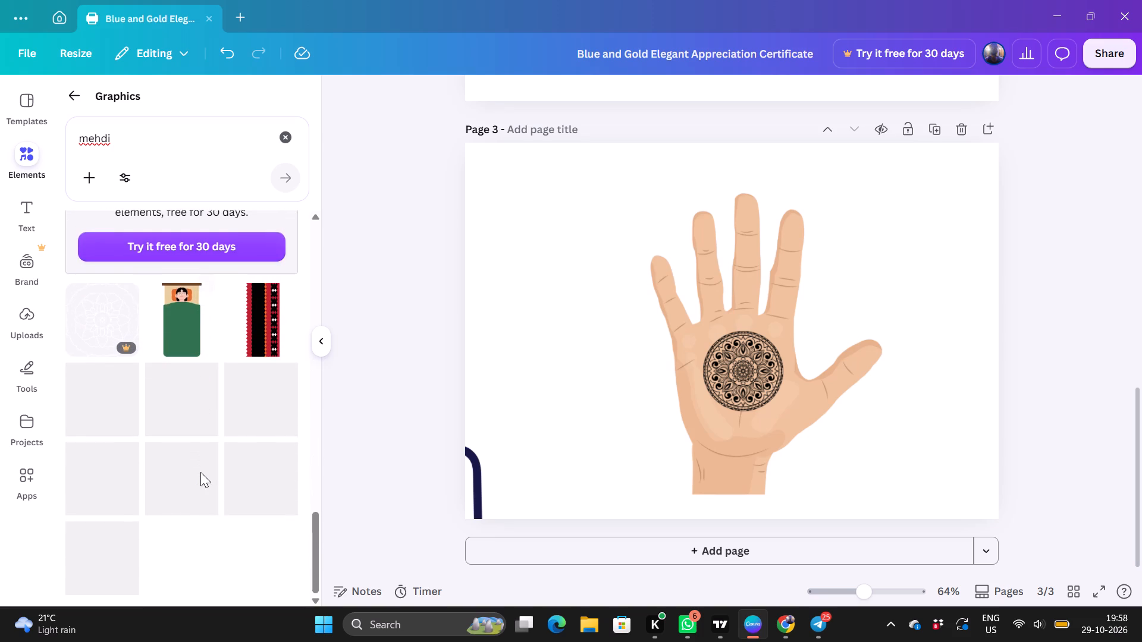
scroll(200, 472, down, 1)
scroll(200, 472, up, 3)
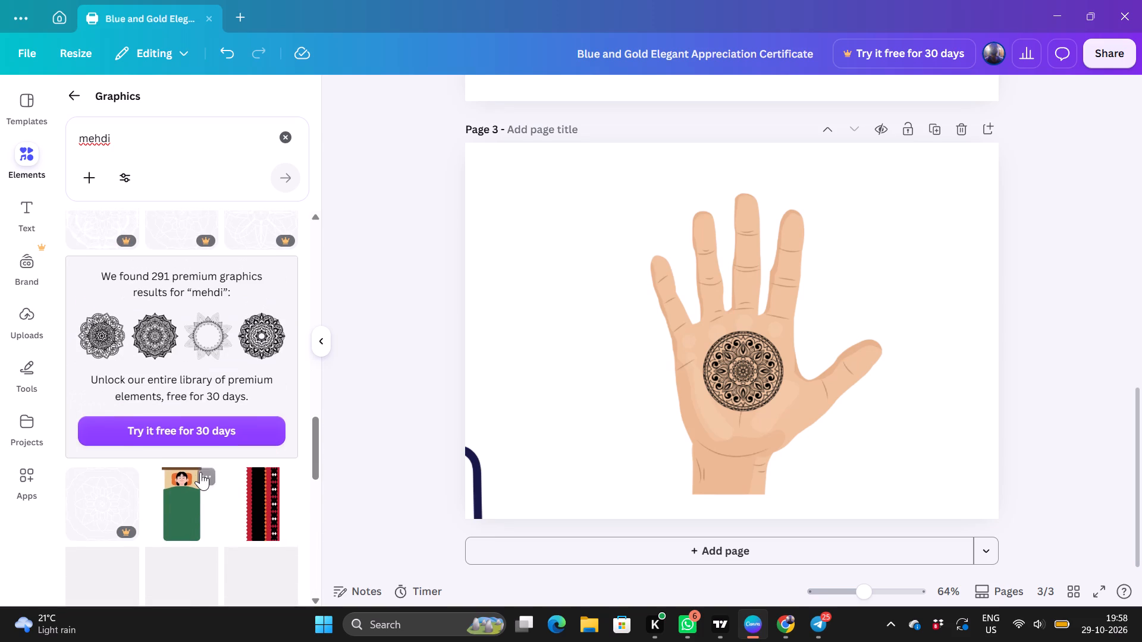
scroll(200, 472, up, 1)
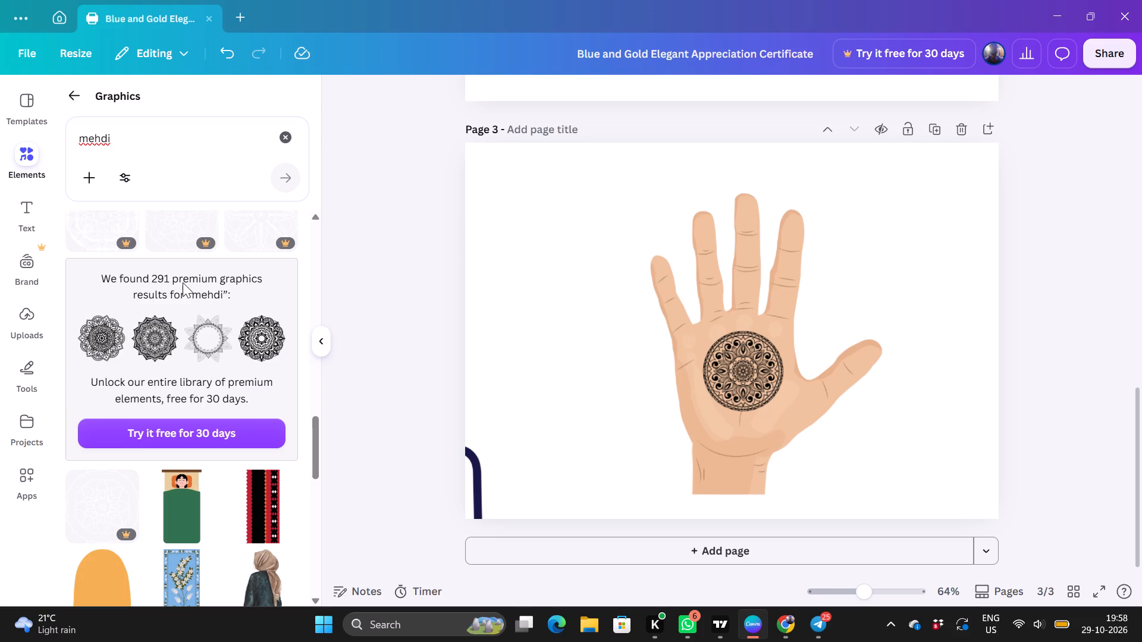
scroll(183, 282, up, 5)
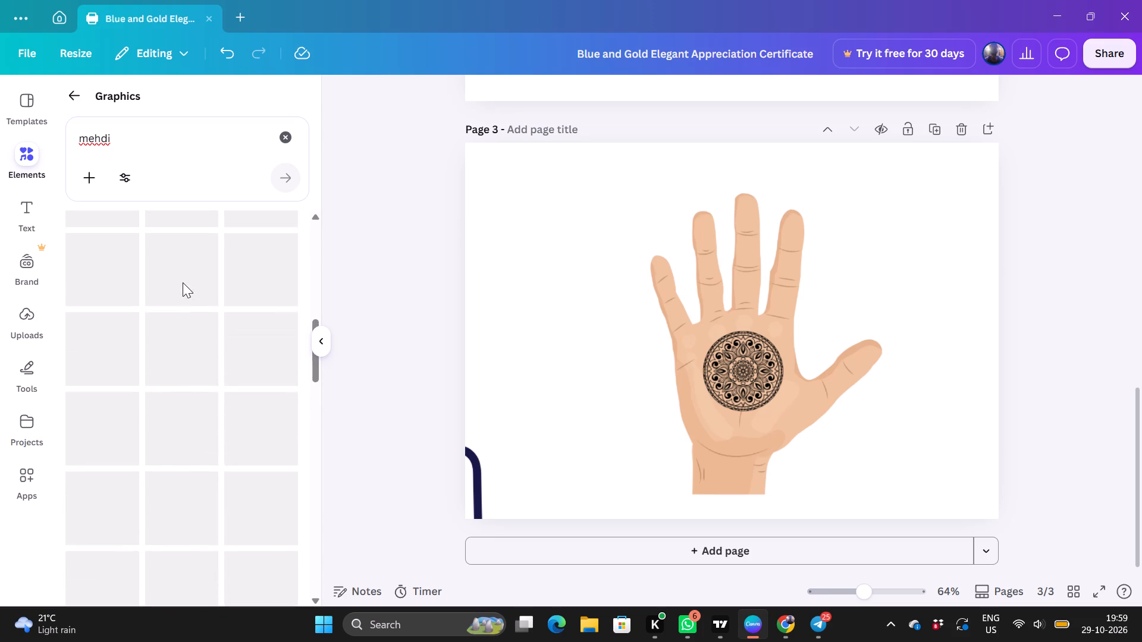
scroll(183, 282, up, 2)
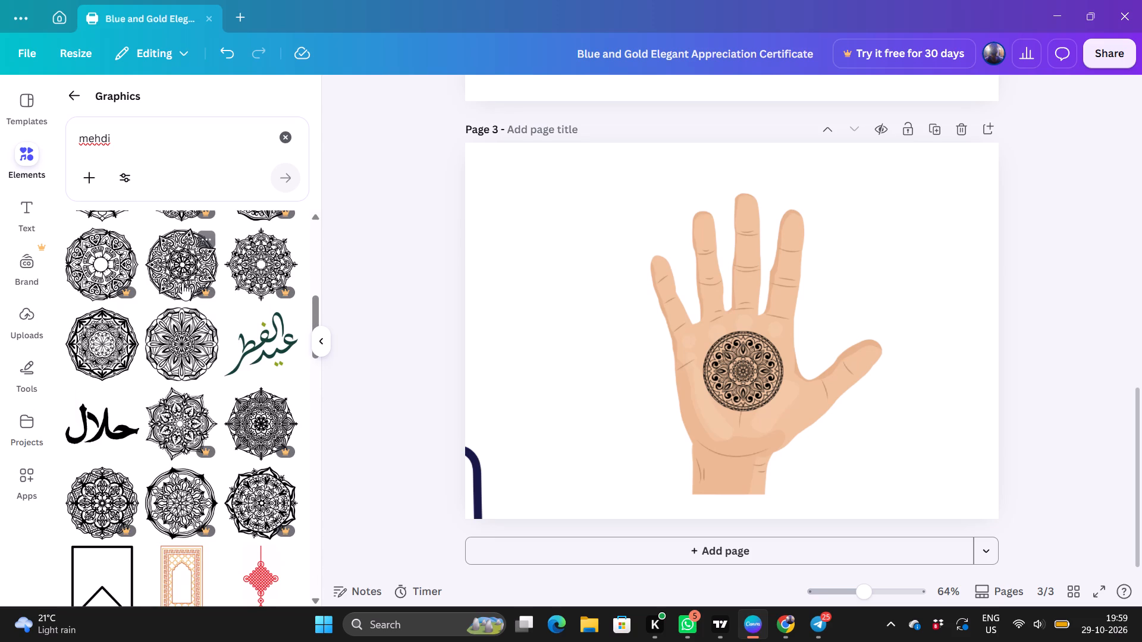
scroll(183, 282, up, 1)
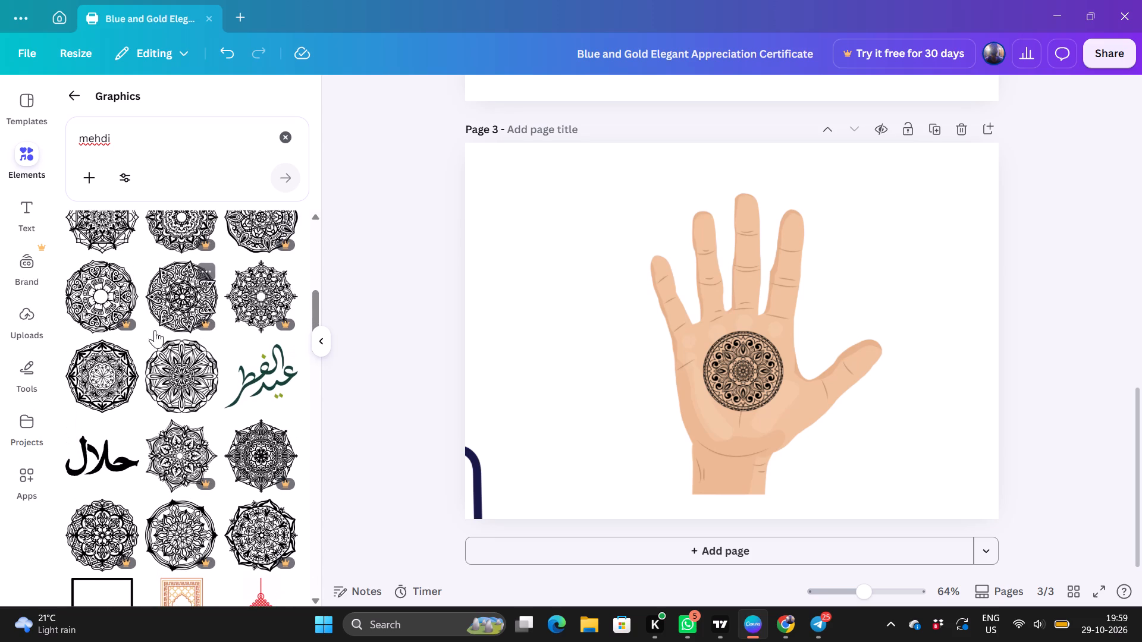
scroll(177, 326, right, 1)
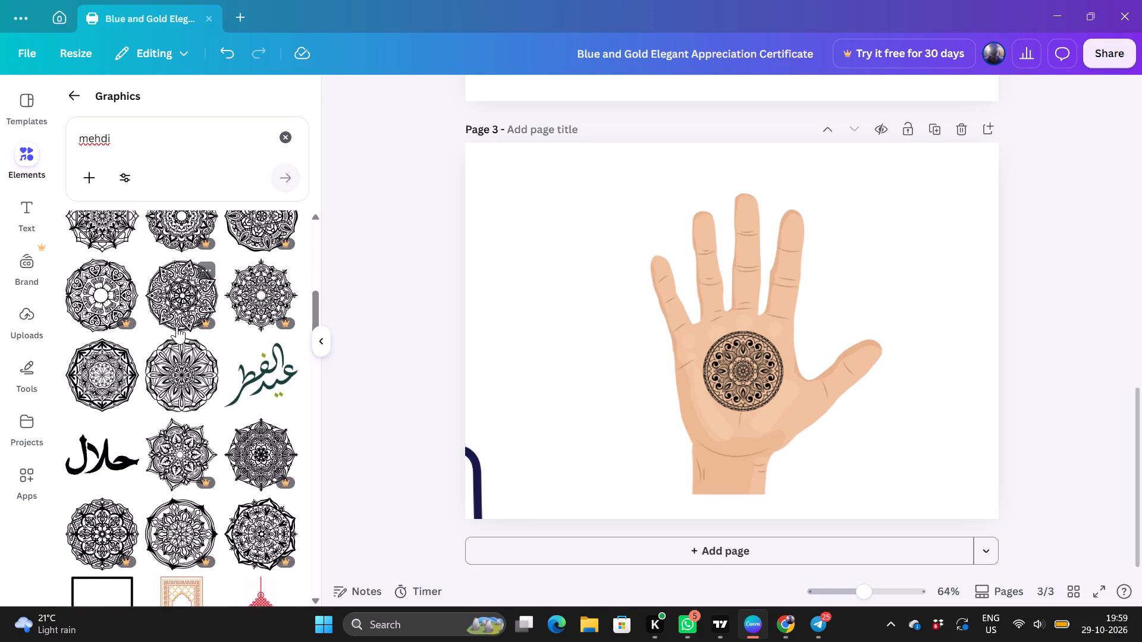
scroll(177, 326, right, 1)
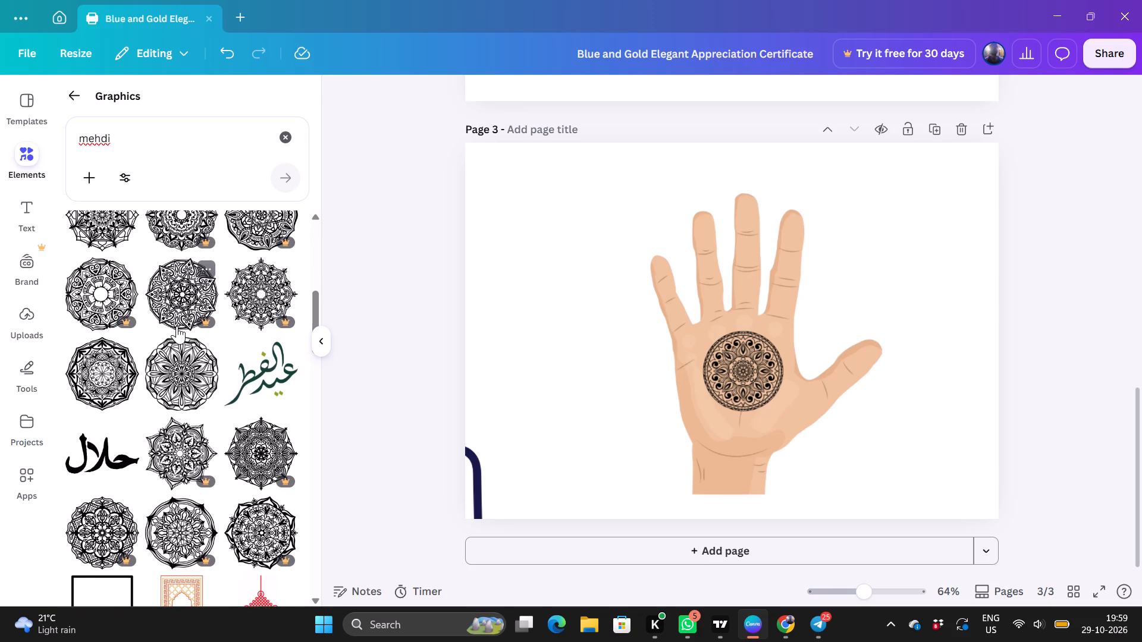
scroll(177, 326, right, 1)
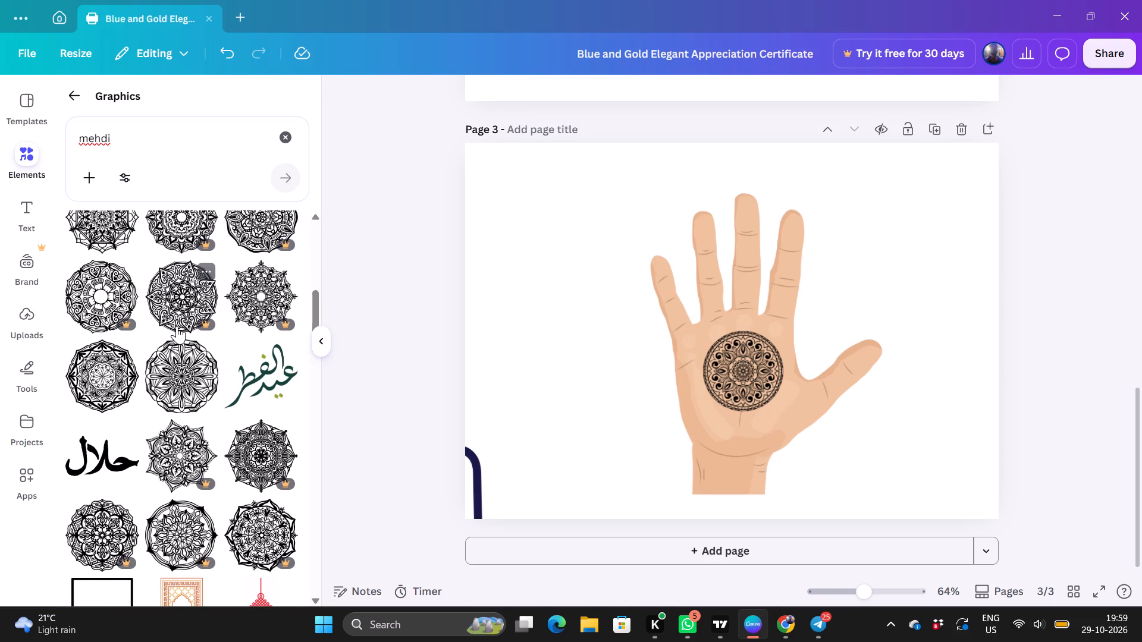
scroll(177, 326, up, 2)
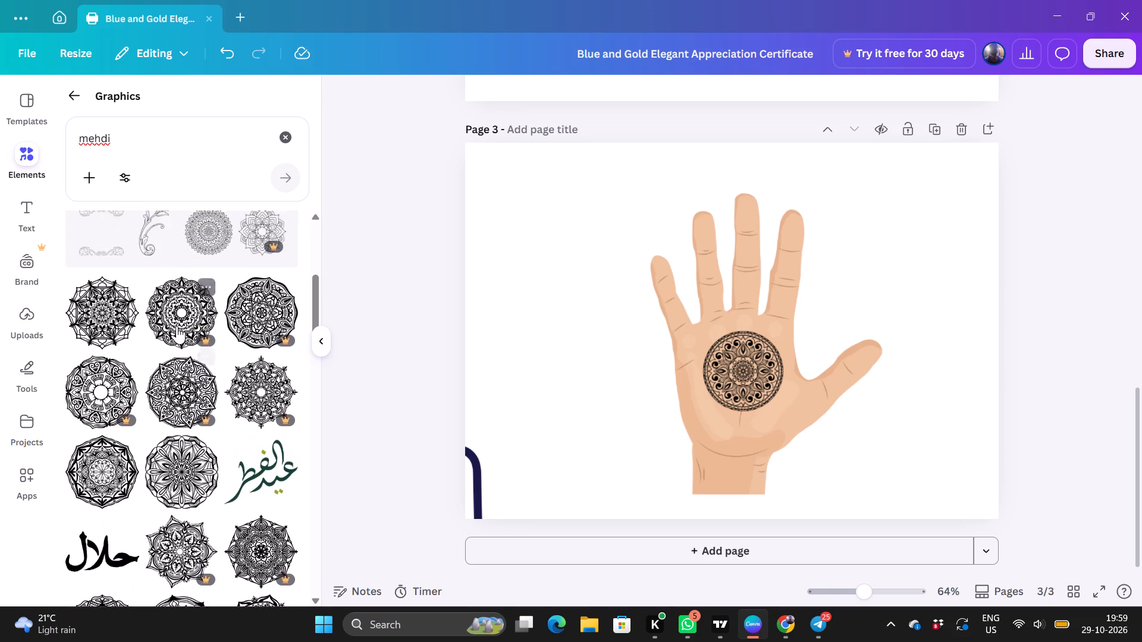
scroll(177, 326, right, 1)
scroll(177, 326, down, 1)
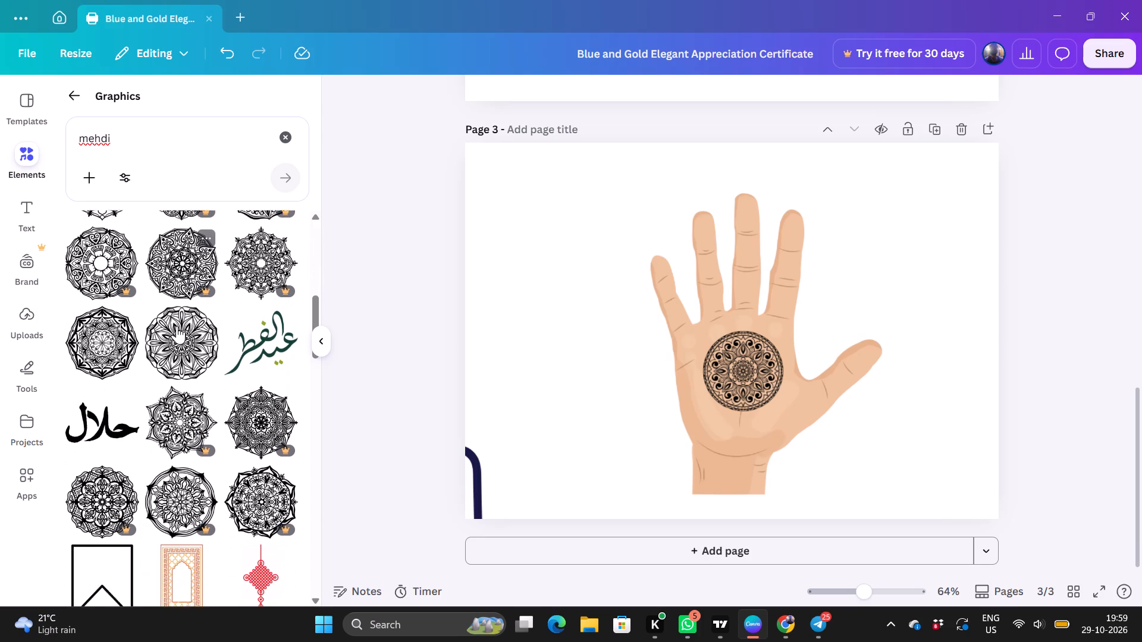
scroll(177, 326, down, 1)
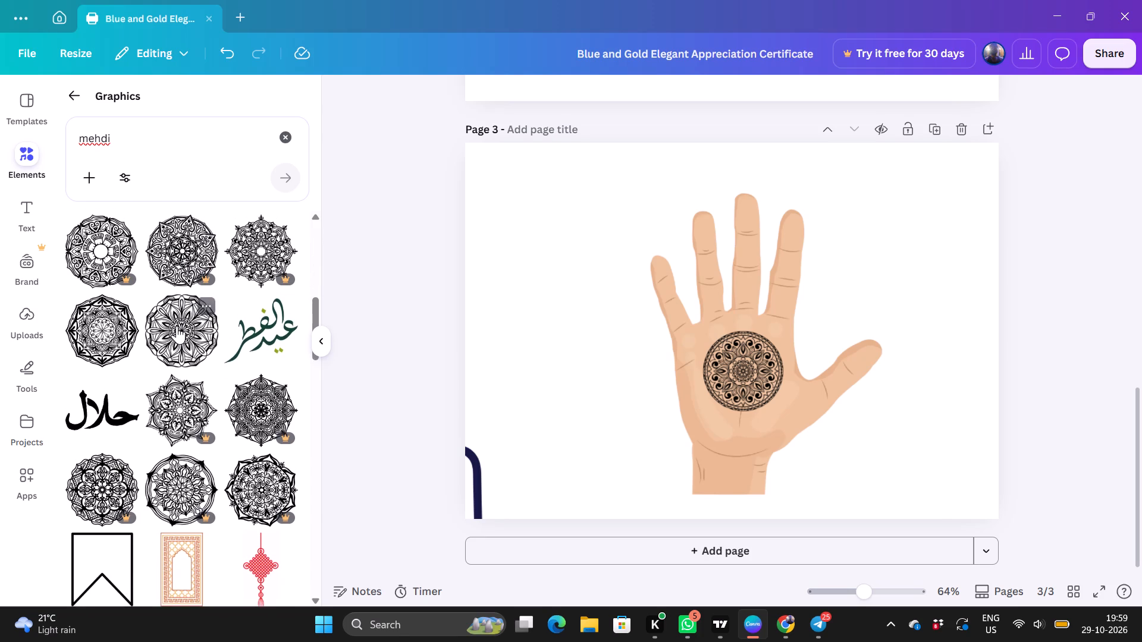
scroll(177, 326, down, 1)
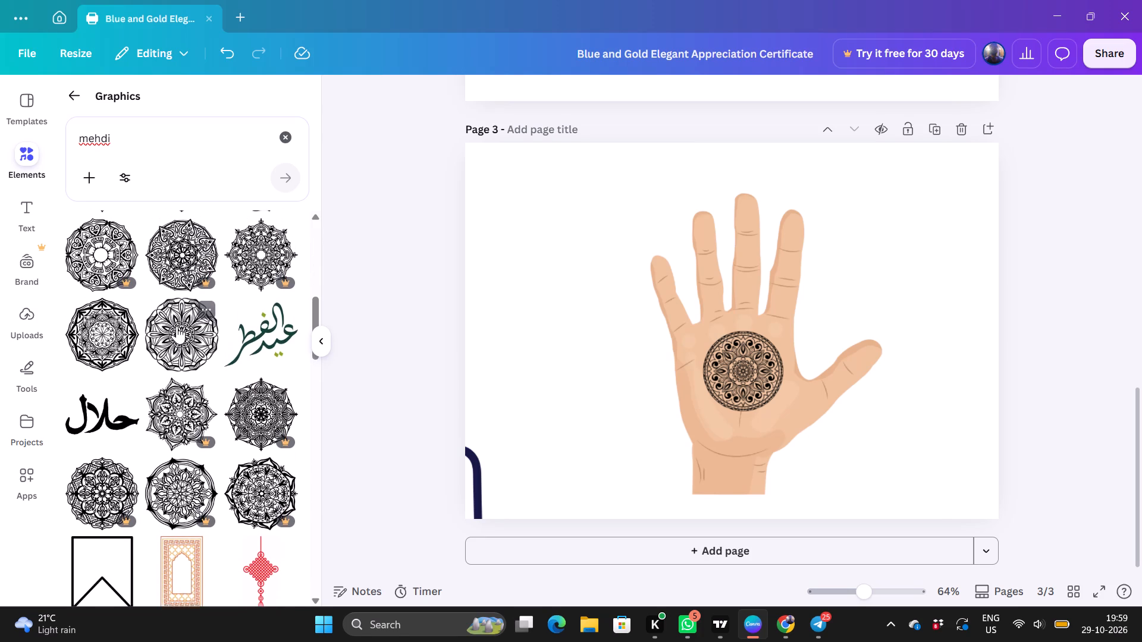
scroll(177, 326, down, 1)
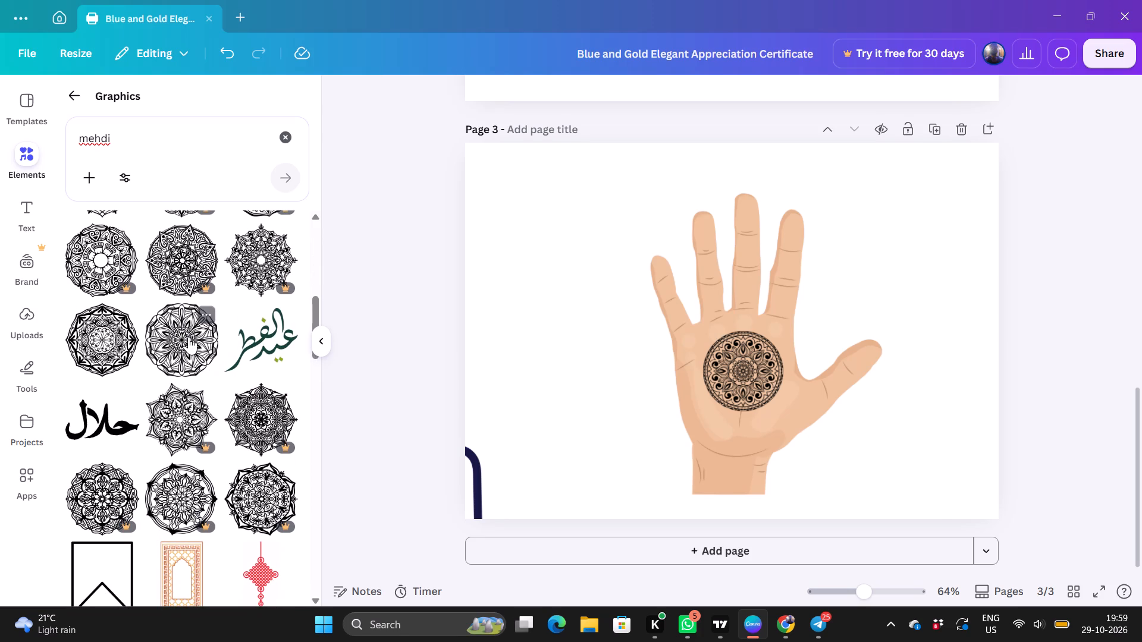
Add the round black mandala with long flower petals from the mehdi results to page 3, over the skin-coloured hand's palm.
drag(189, 336, 561, 353)
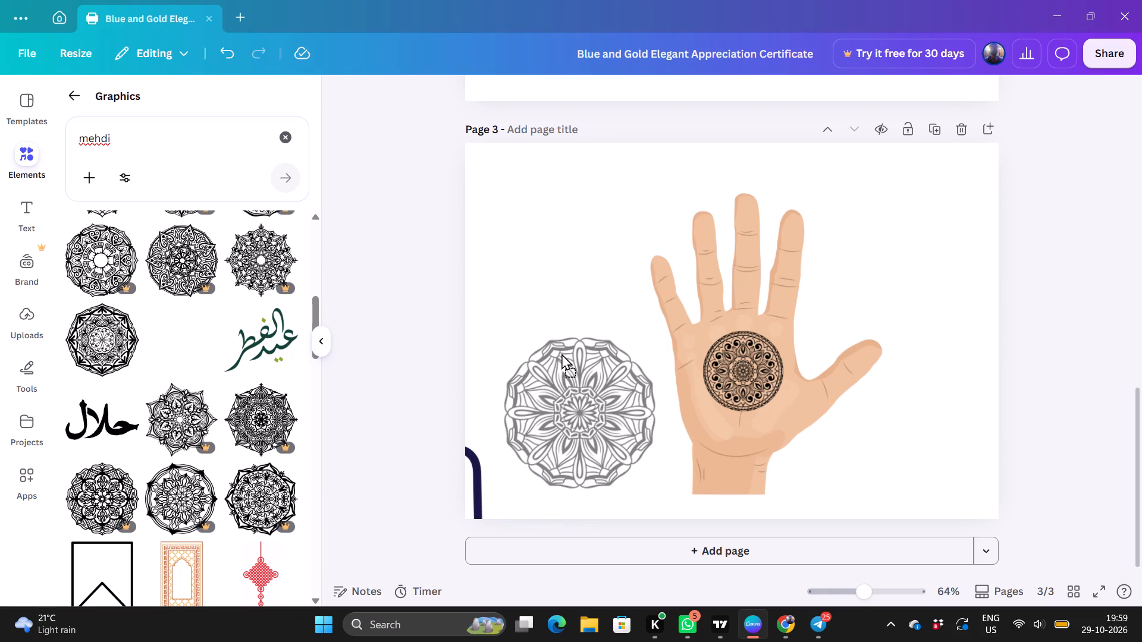
drag(561, 353, 691, 316)
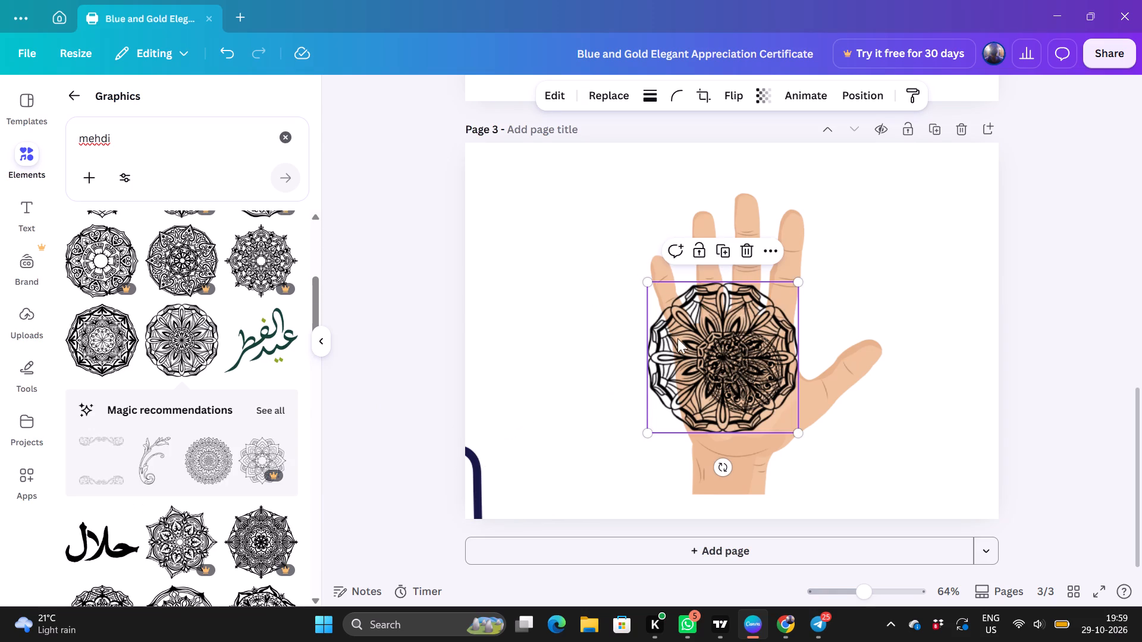
drag(685, 358, 709, 374)
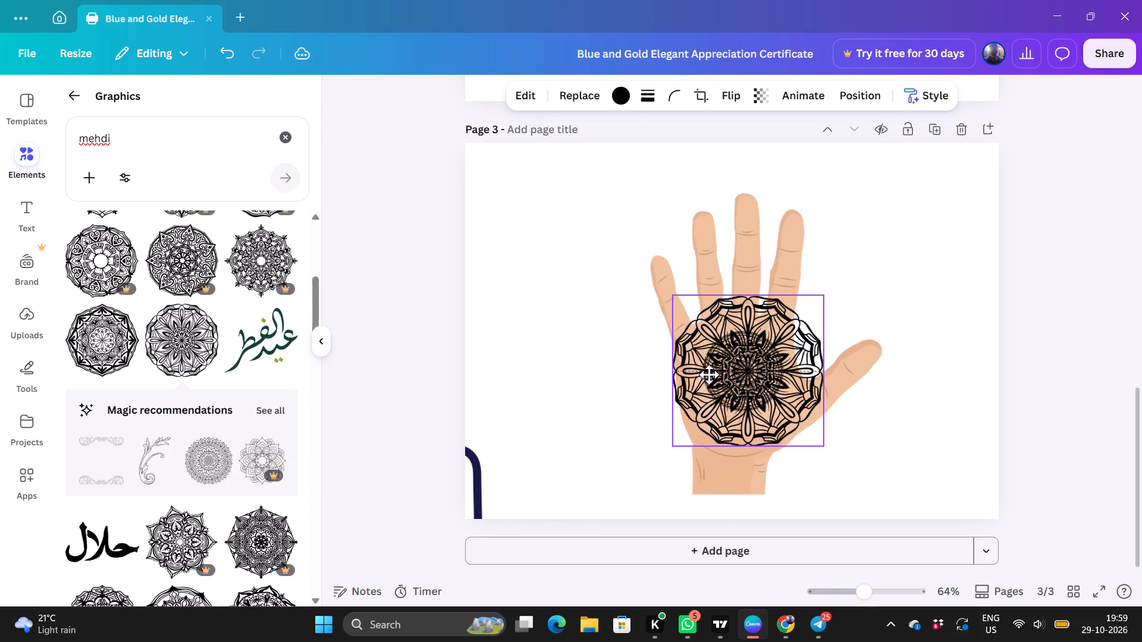
drag(709, 374, 710, 376)
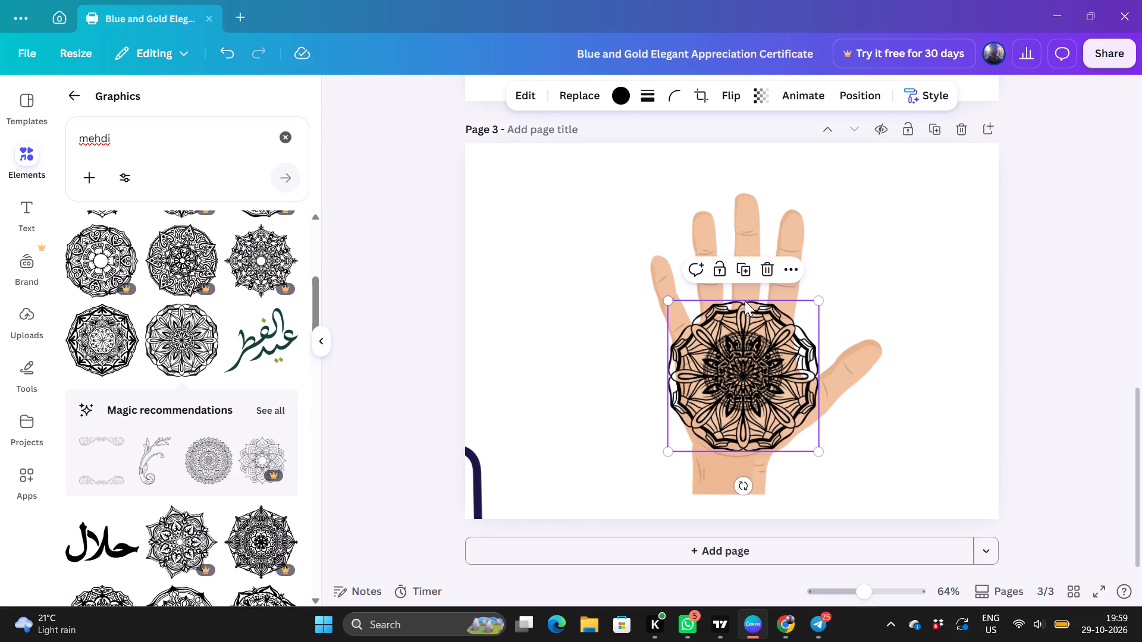
Shrink the petal mandala to the palm's width and centre it over the smaller round mandala already on the palm.
drag(667, 294, 679, 310)
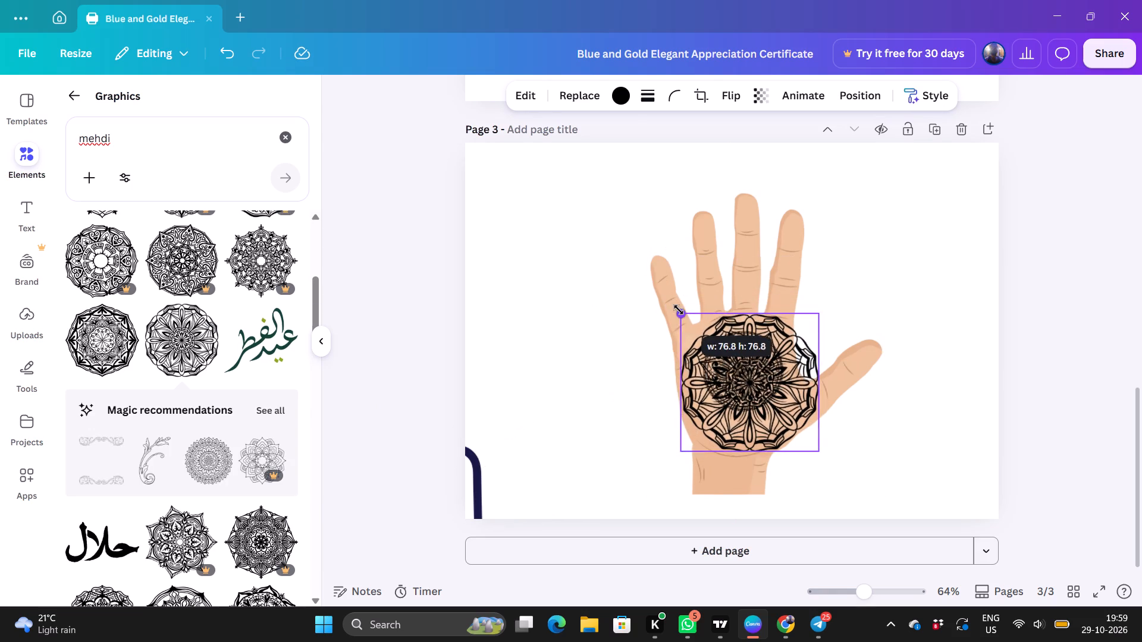
drag(679, 310, 685, 321)
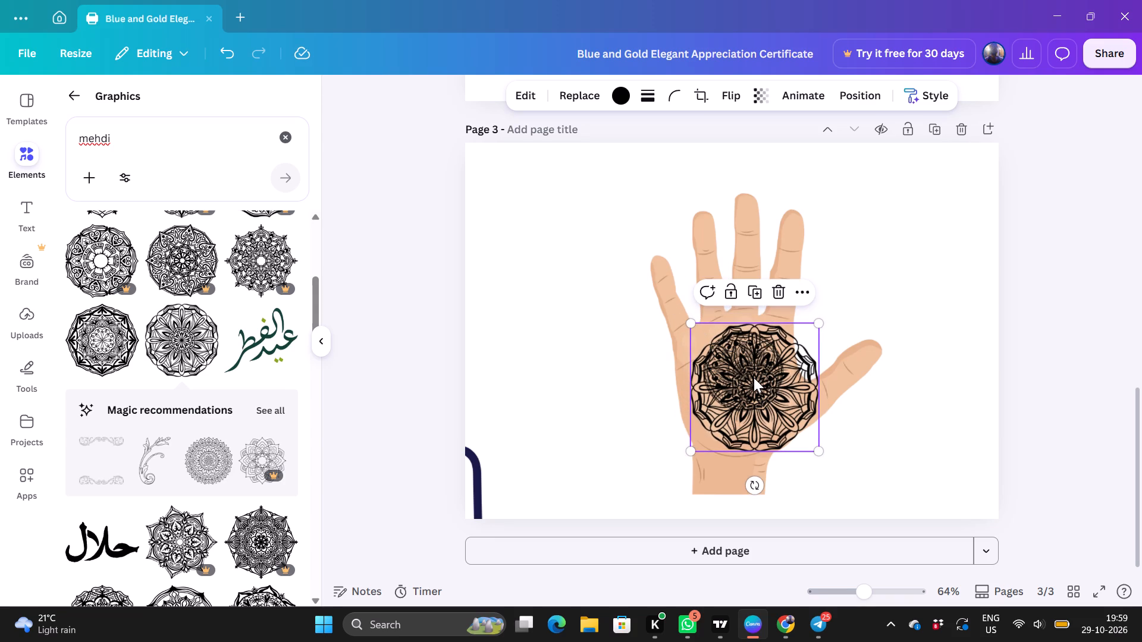
drag(754, 373, 745, 348)
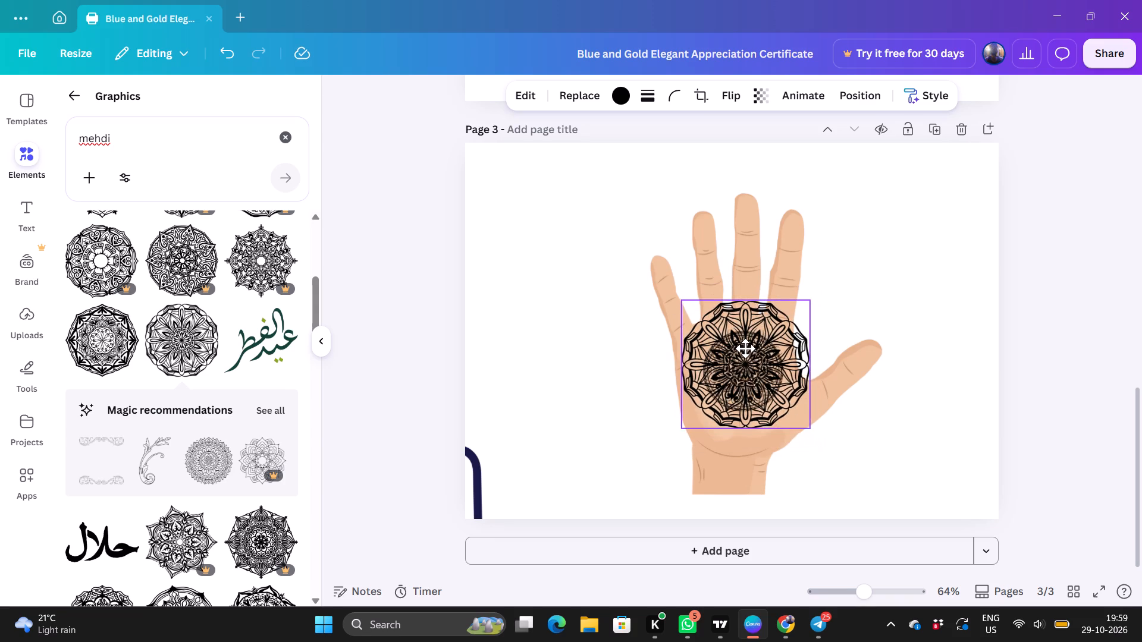
drag(745, 348, 743, 355)
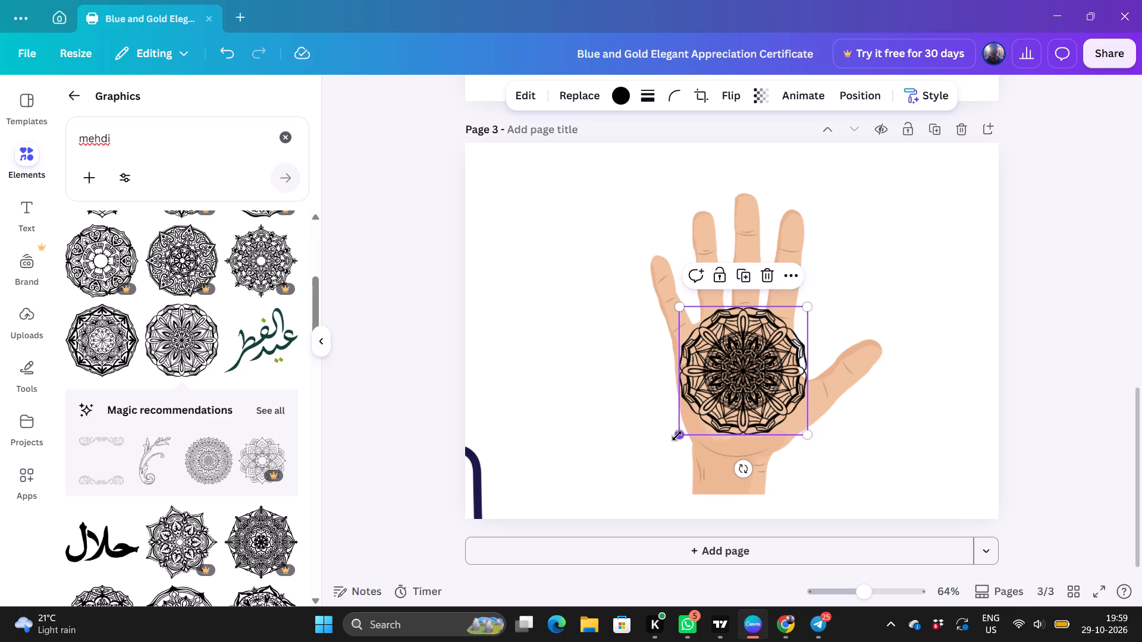
drag(677, 436, 698, 427)
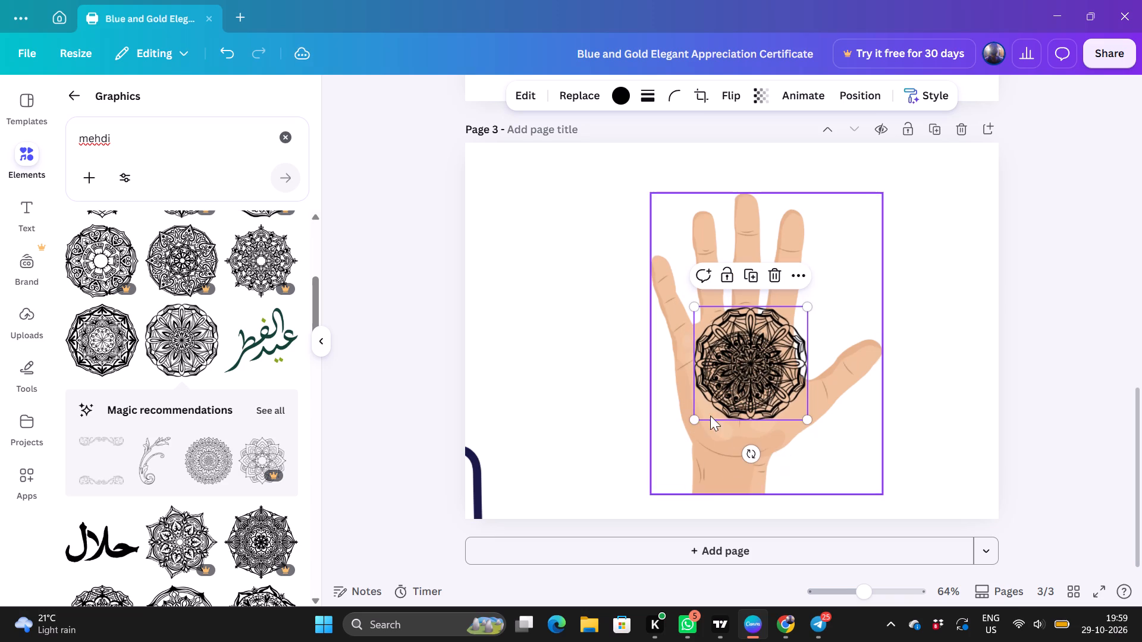
drag(759, 363, 751, 373)
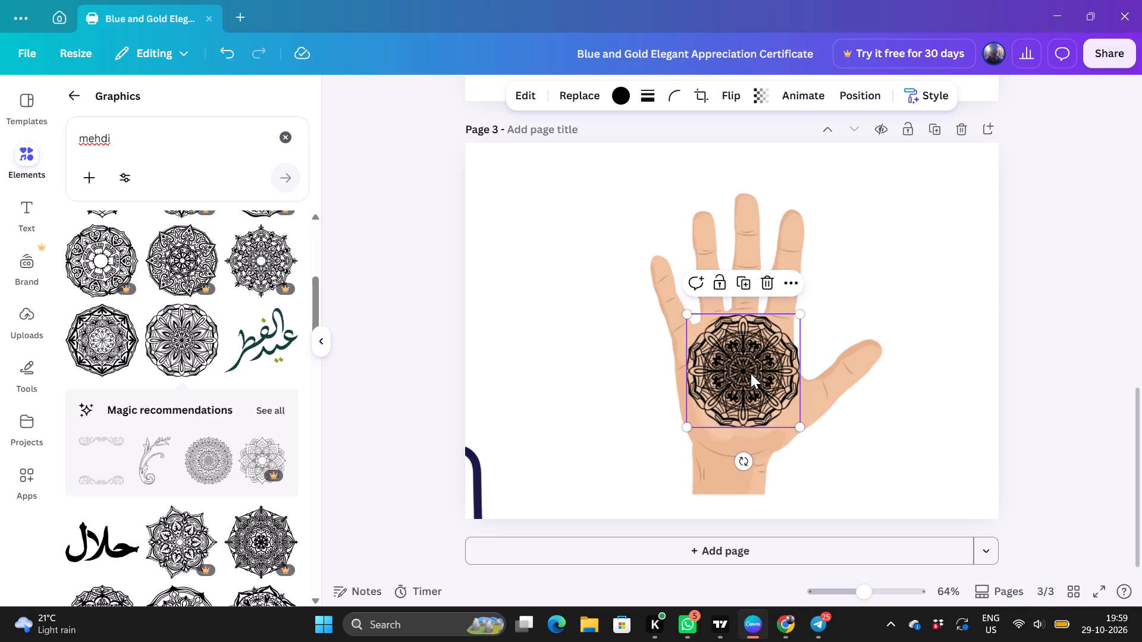
click(862, 458)
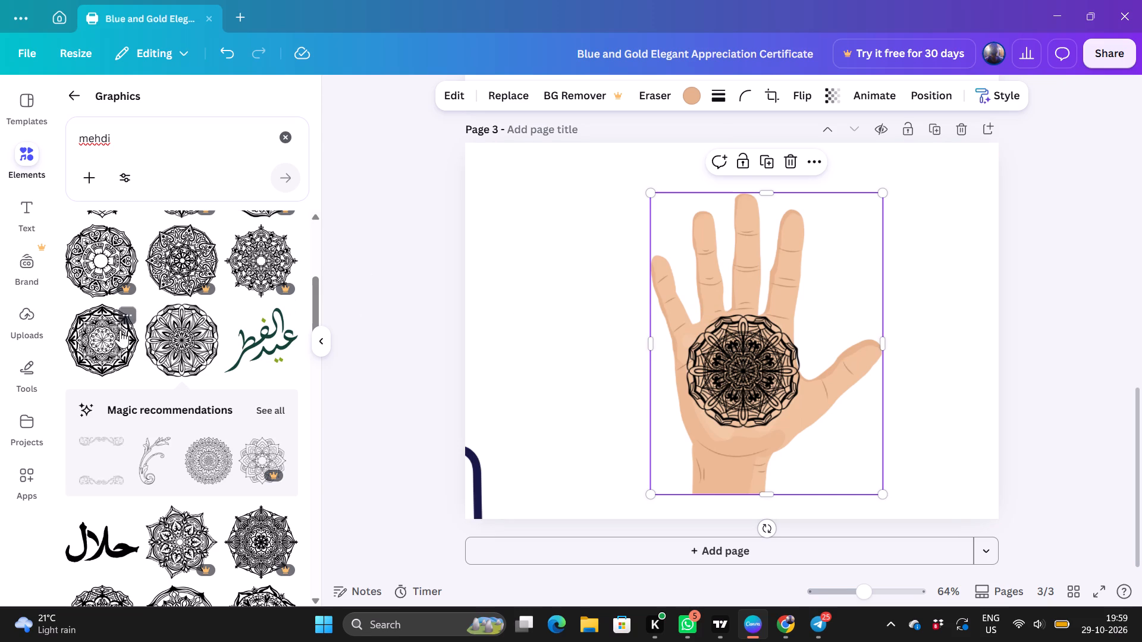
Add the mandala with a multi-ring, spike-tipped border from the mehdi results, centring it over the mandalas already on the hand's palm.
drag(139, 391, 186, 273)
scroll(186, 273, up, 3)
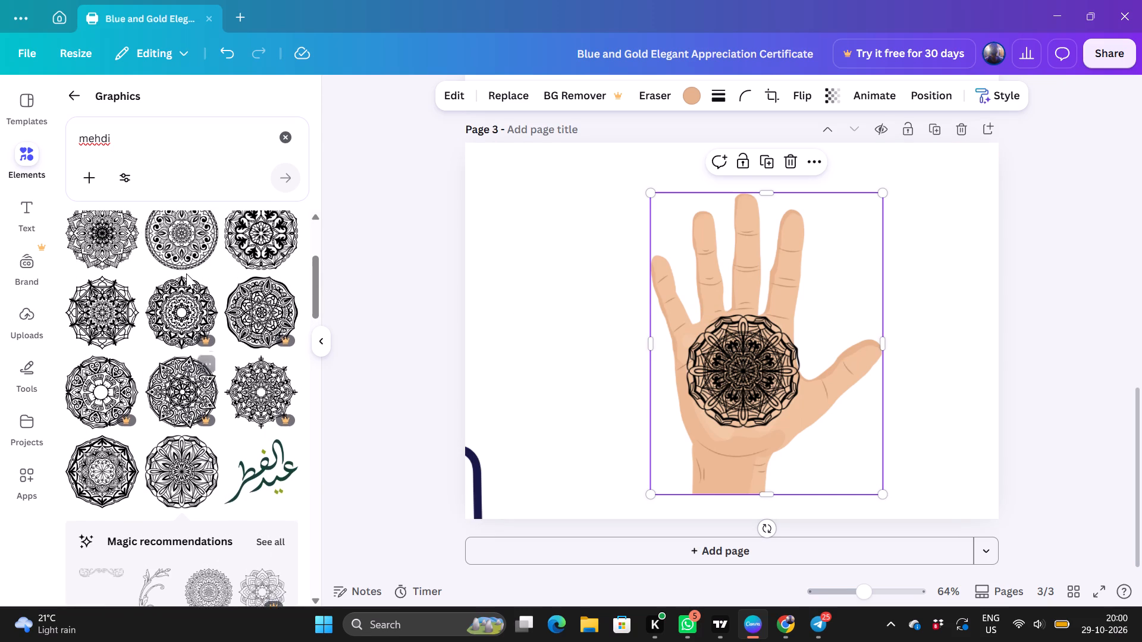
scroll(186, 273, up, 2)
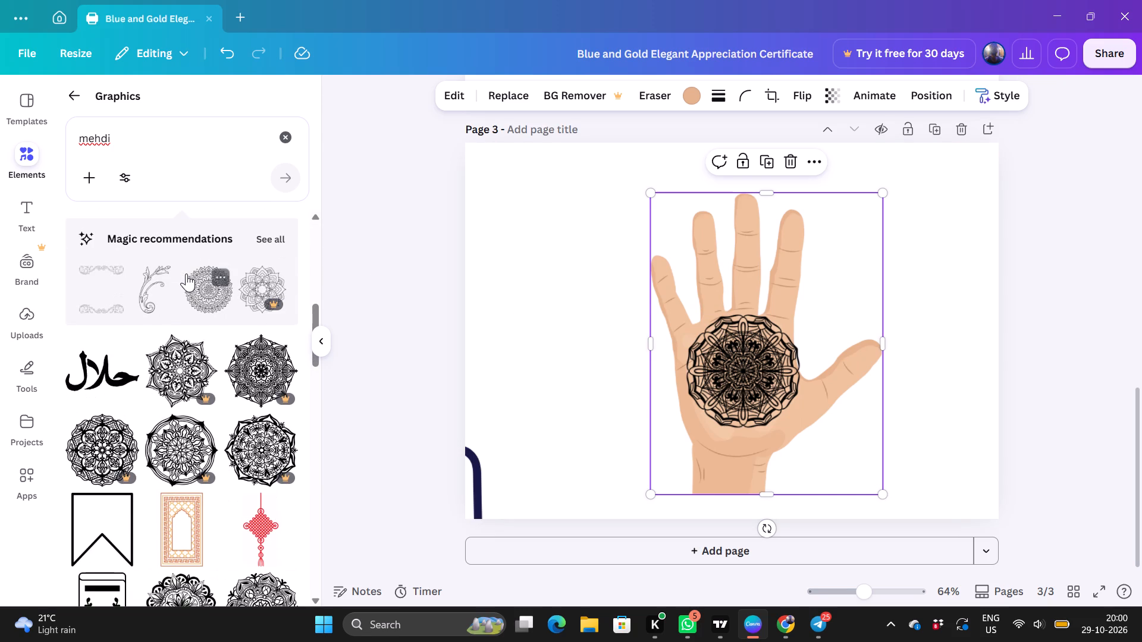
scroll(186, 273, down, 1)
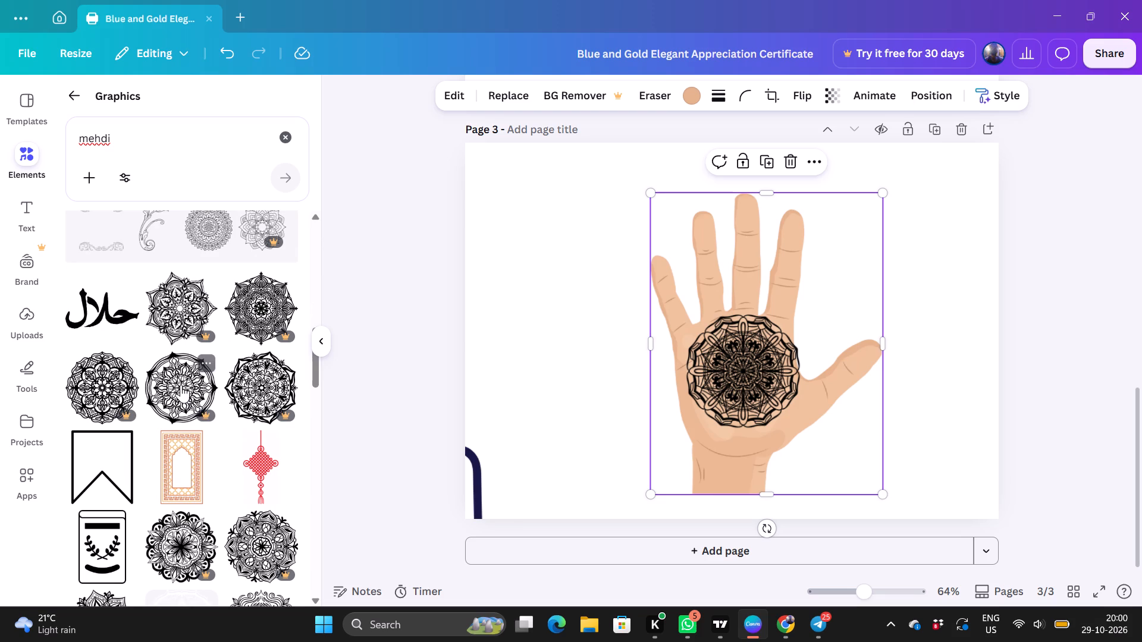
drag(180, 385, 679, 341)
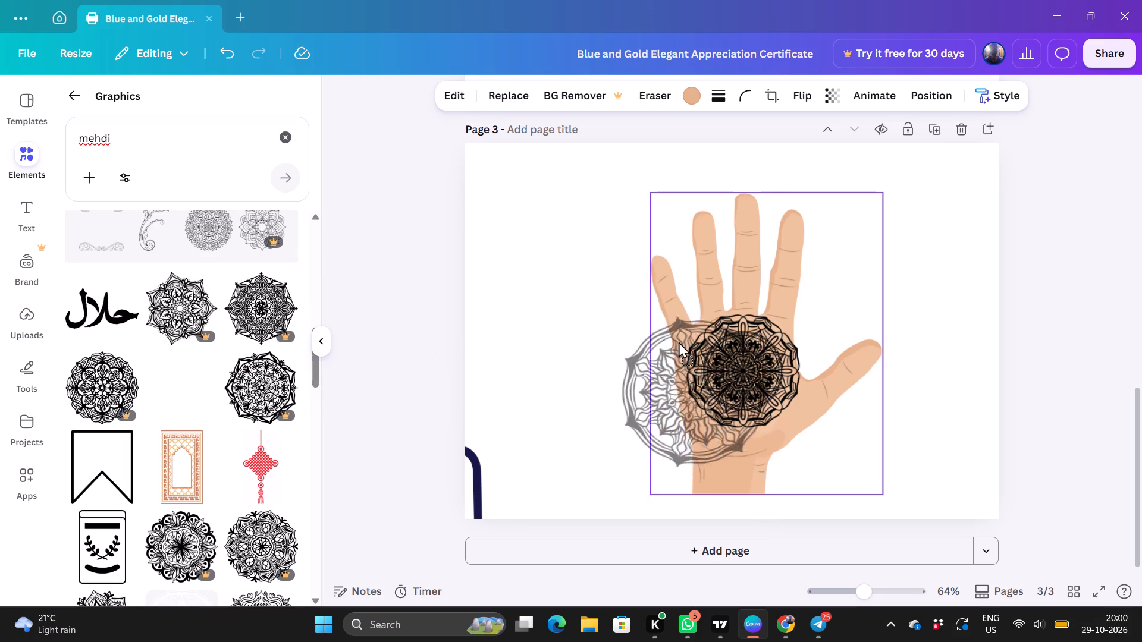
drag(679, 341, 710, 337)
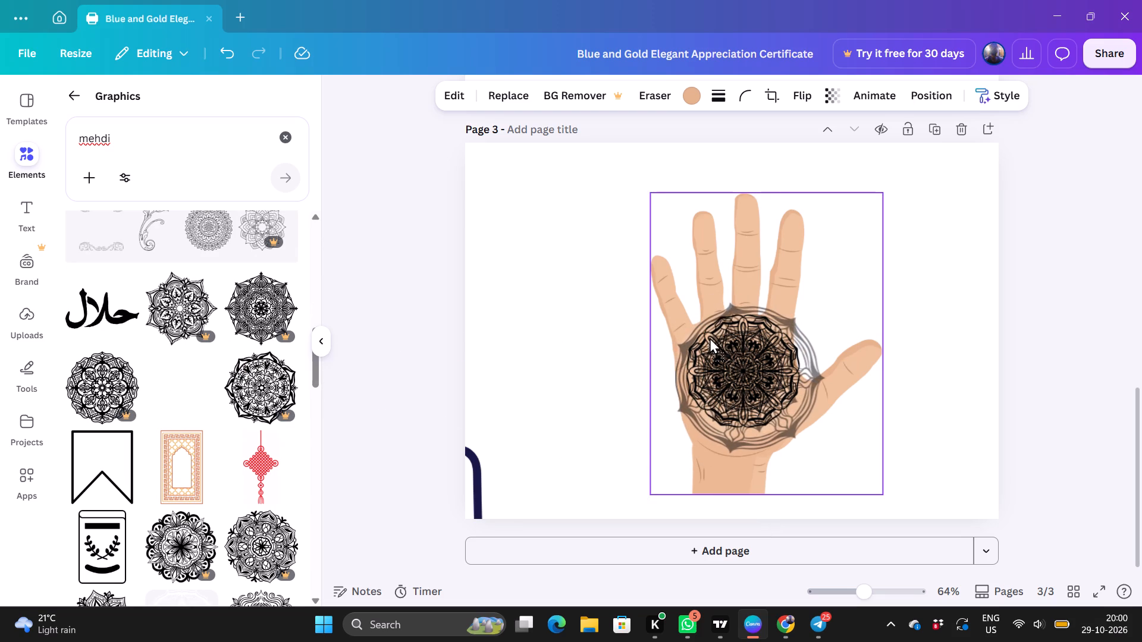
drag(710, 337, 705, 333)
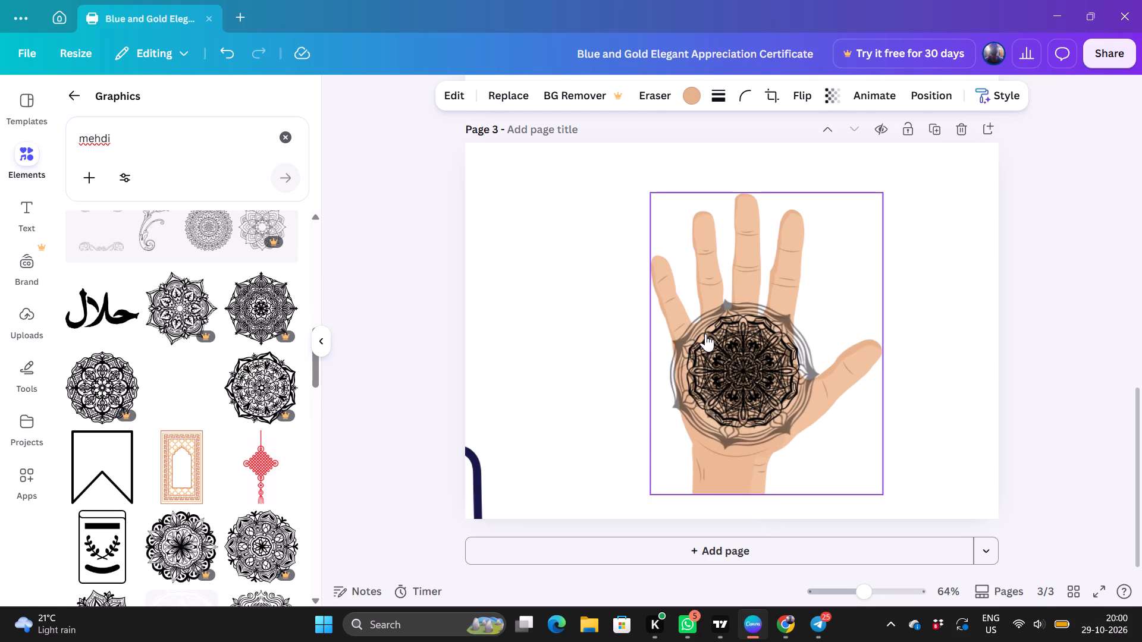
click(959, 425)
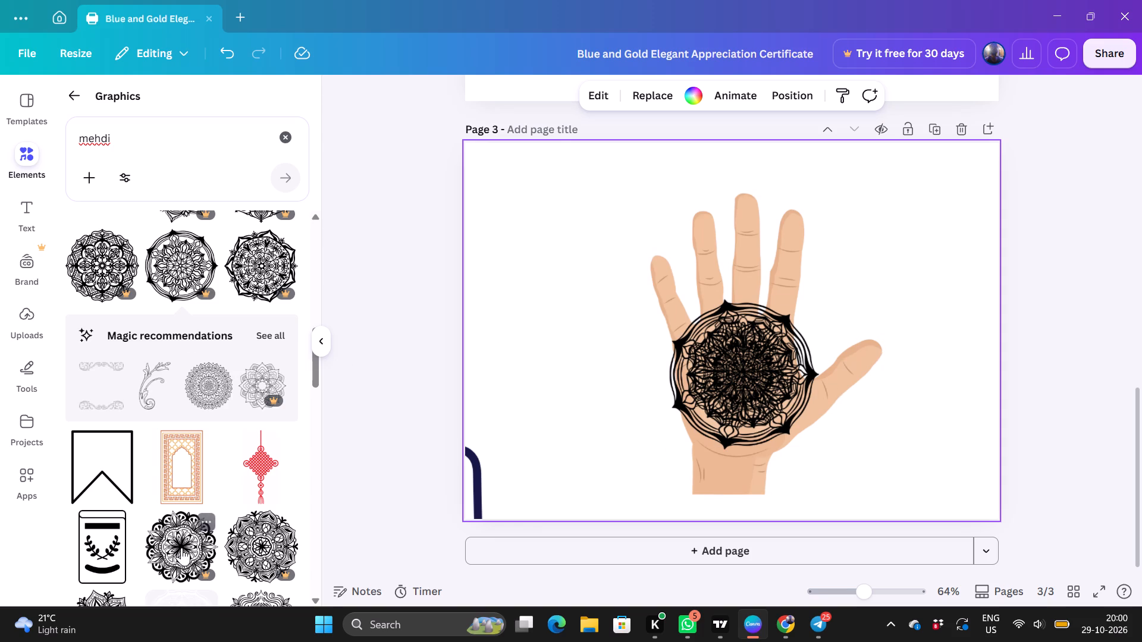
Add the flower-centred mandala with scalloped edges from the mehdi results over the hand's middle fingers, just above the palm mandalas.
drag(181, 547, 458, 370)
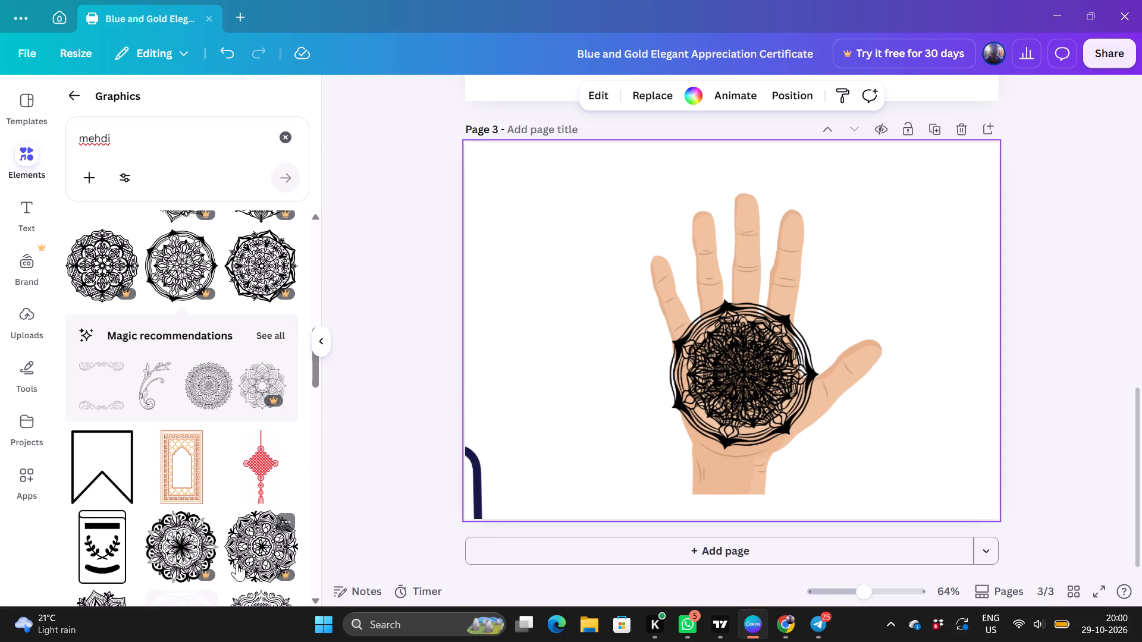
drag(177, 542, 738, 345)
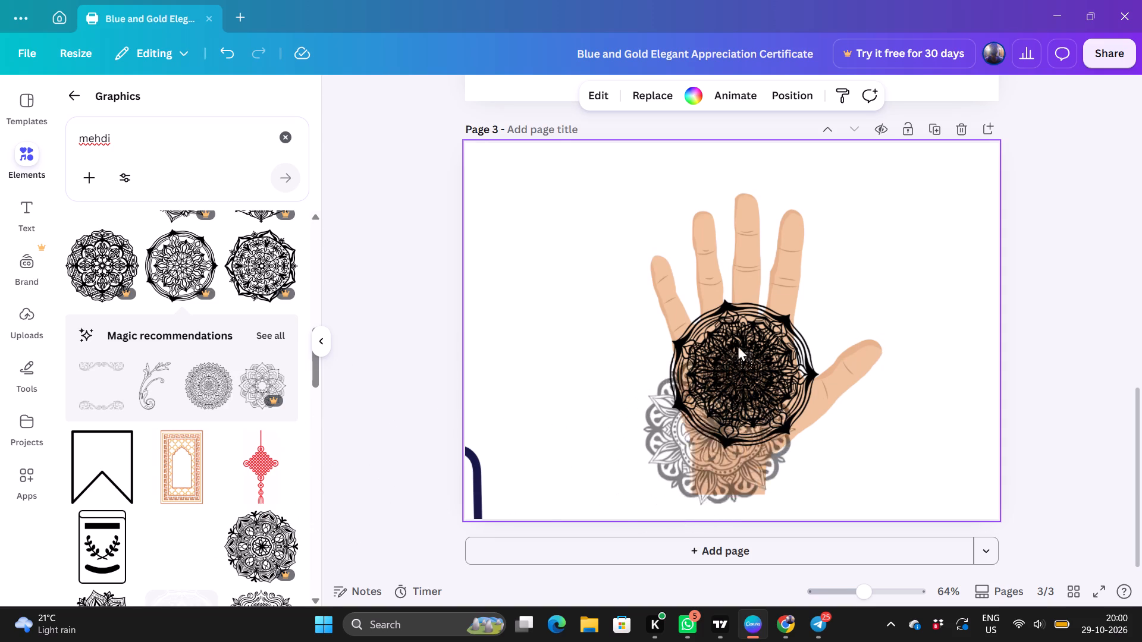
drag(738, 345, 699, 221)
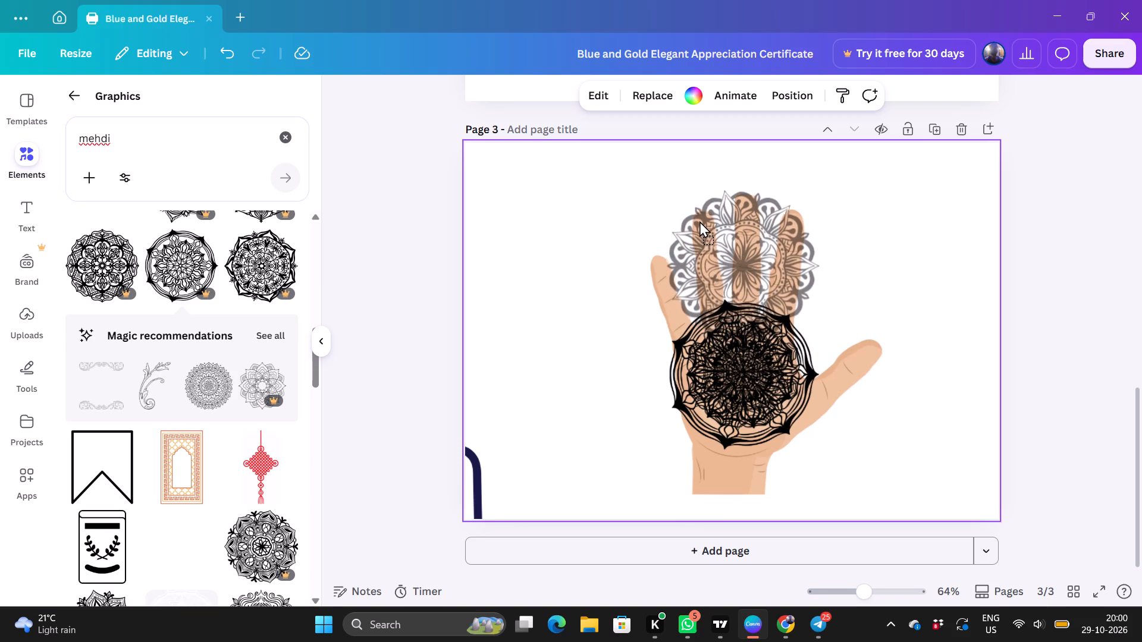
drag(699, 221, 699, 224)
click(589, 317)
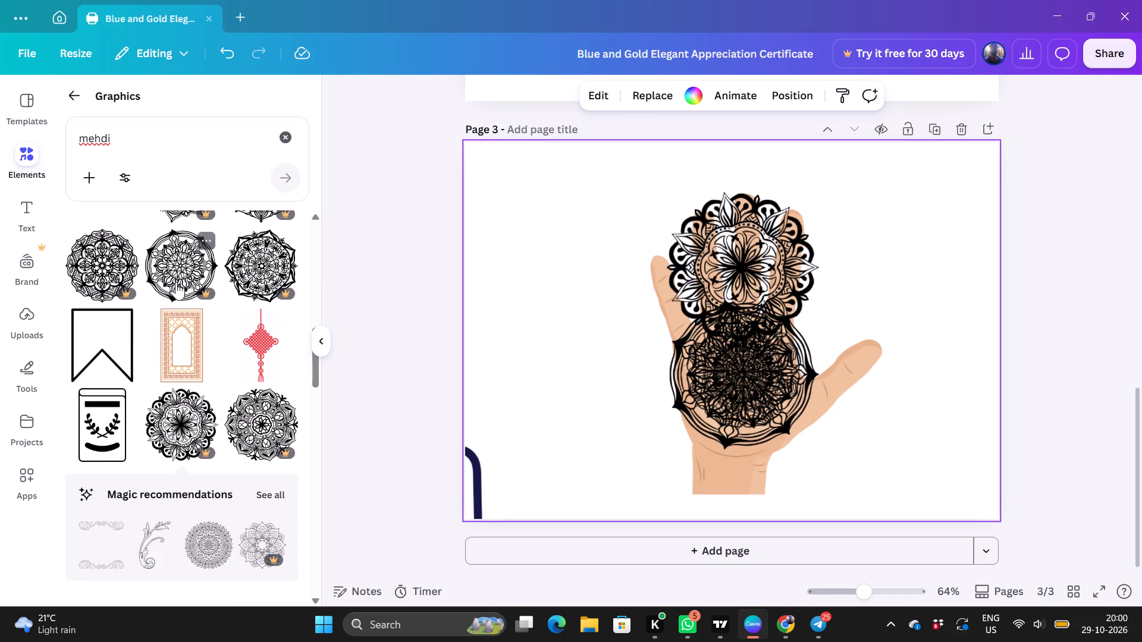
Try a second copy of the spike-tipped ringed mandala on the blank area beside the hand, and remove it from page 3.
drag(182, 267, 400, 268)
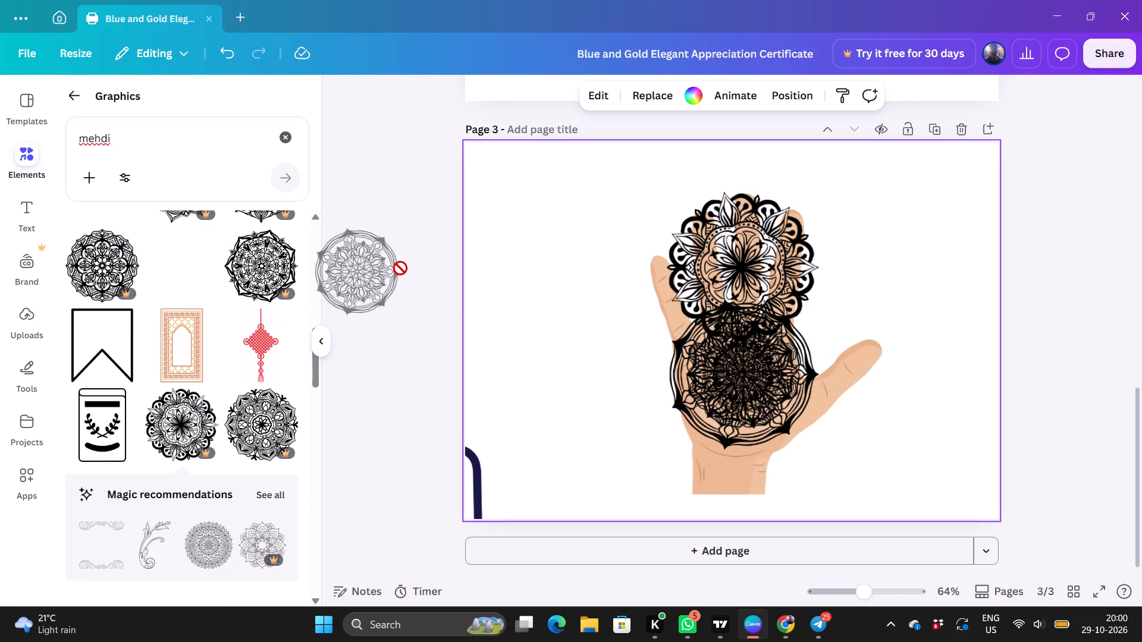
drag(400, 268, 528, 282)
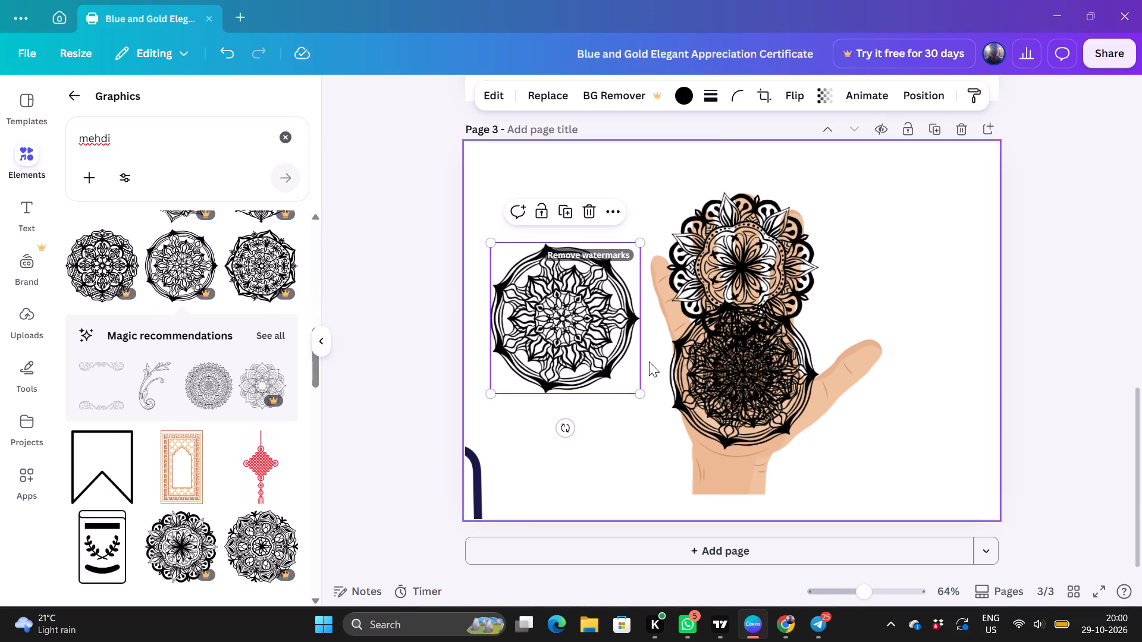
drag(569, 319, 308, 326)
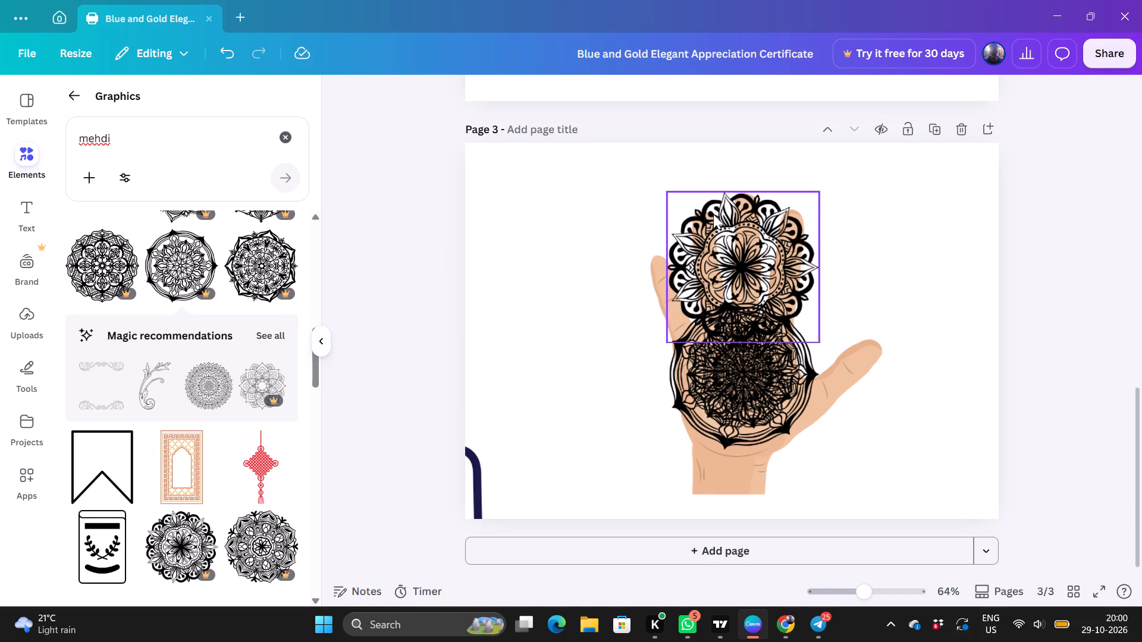
Delete all the mandalas from the skin-coloured hand on page 3, starting with the one over the fingers.
click(713, 216)
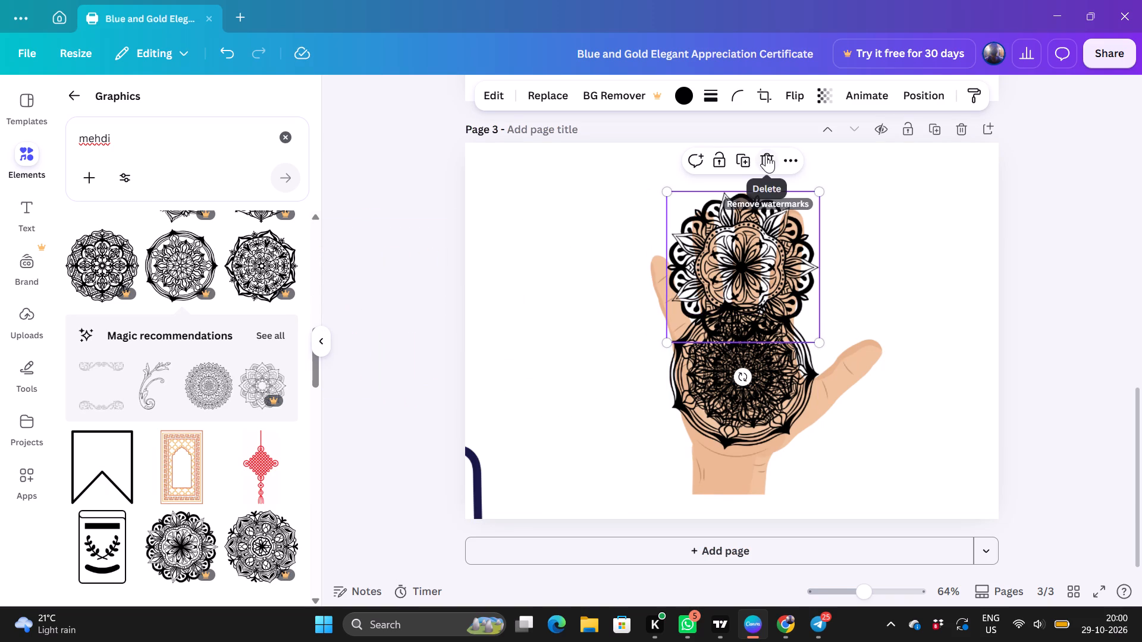
click(766, 156)
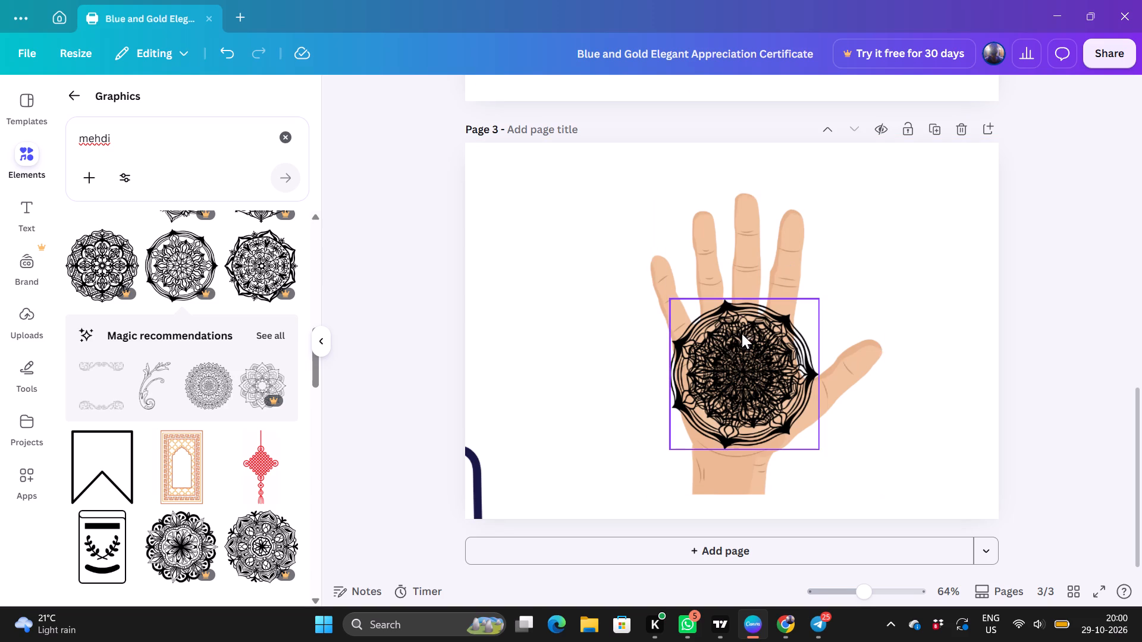
click(725, 312)
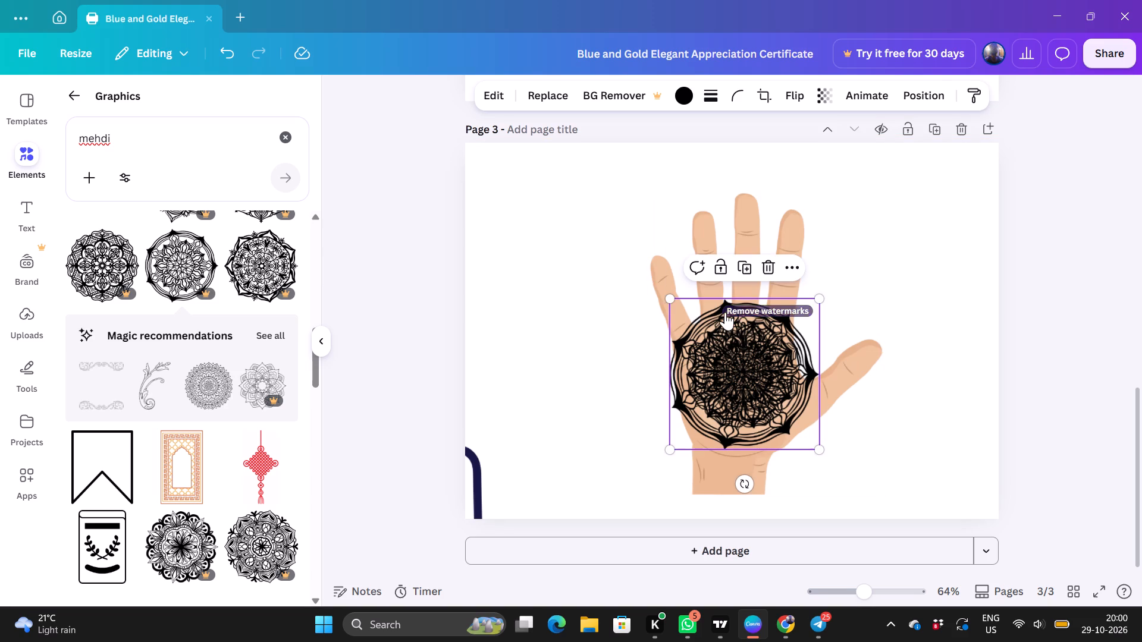
click(773, 270)
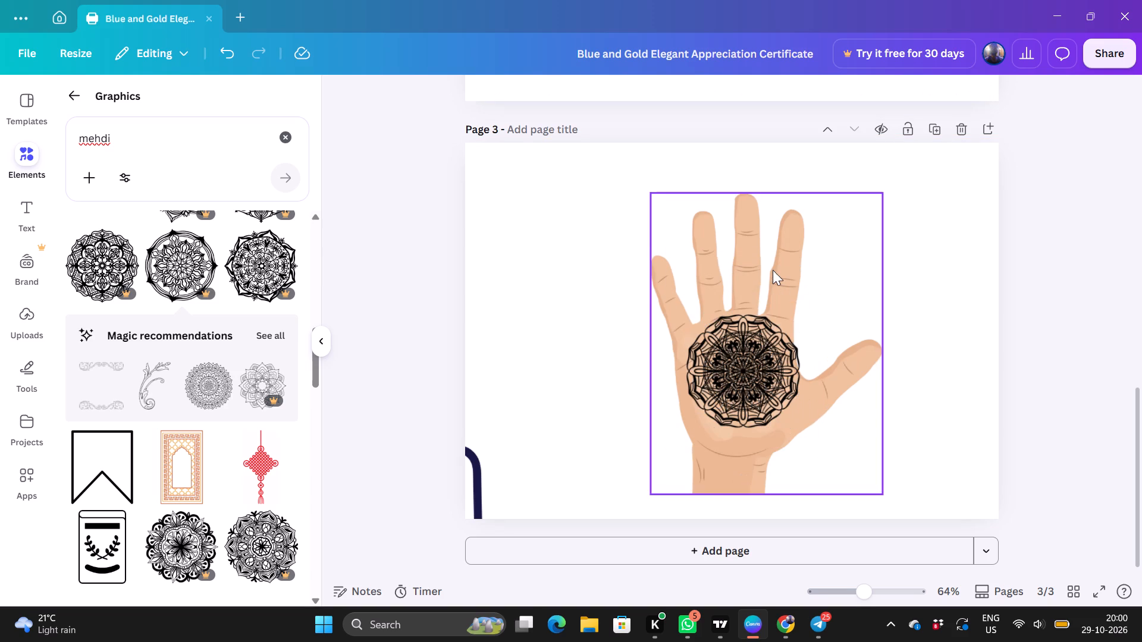
click(767, 335)
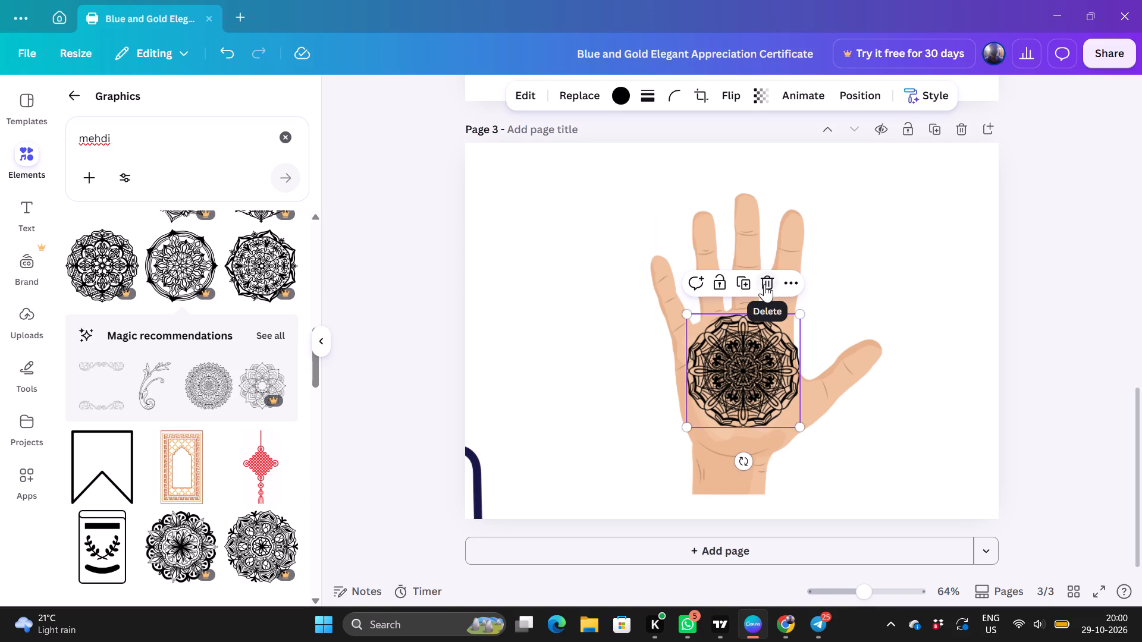
click(769, 281)
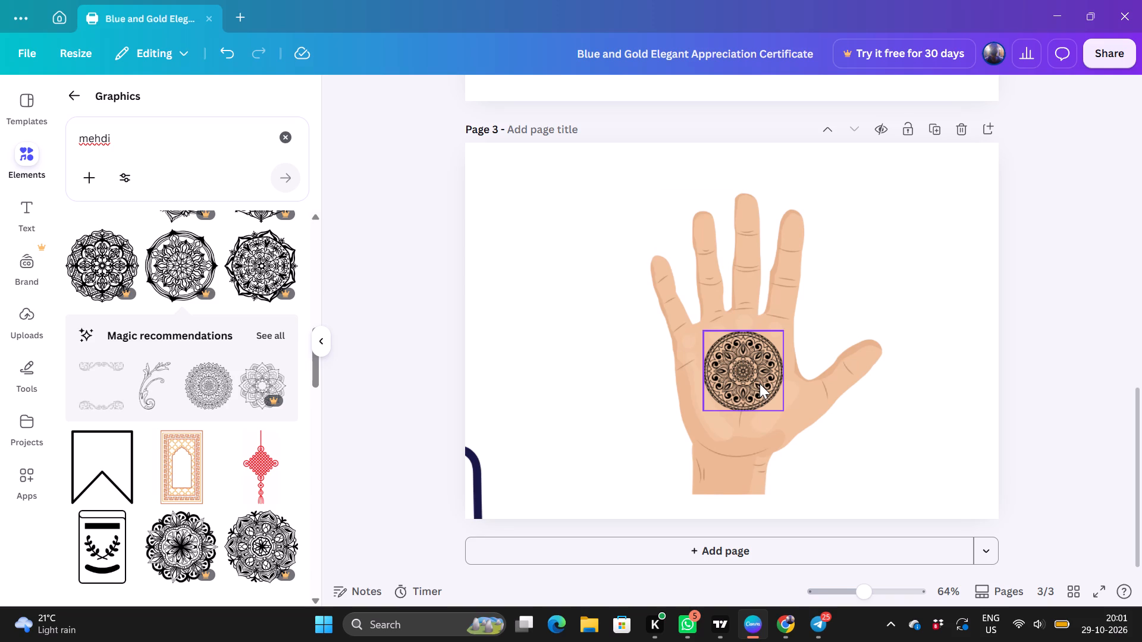
click(760, 383)
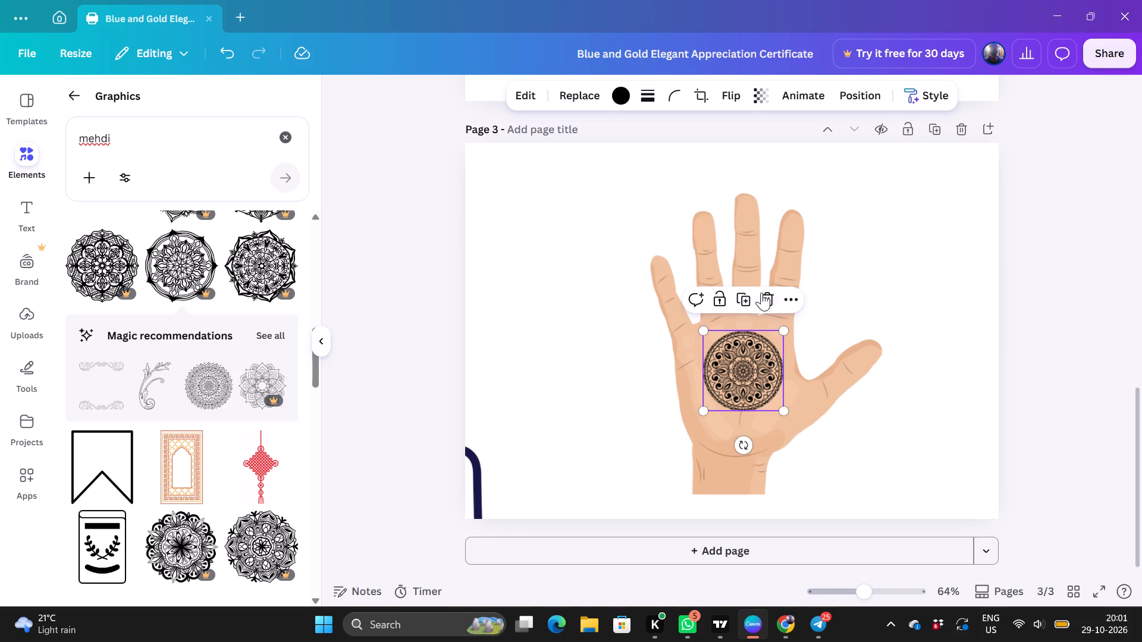
click(765, 301)
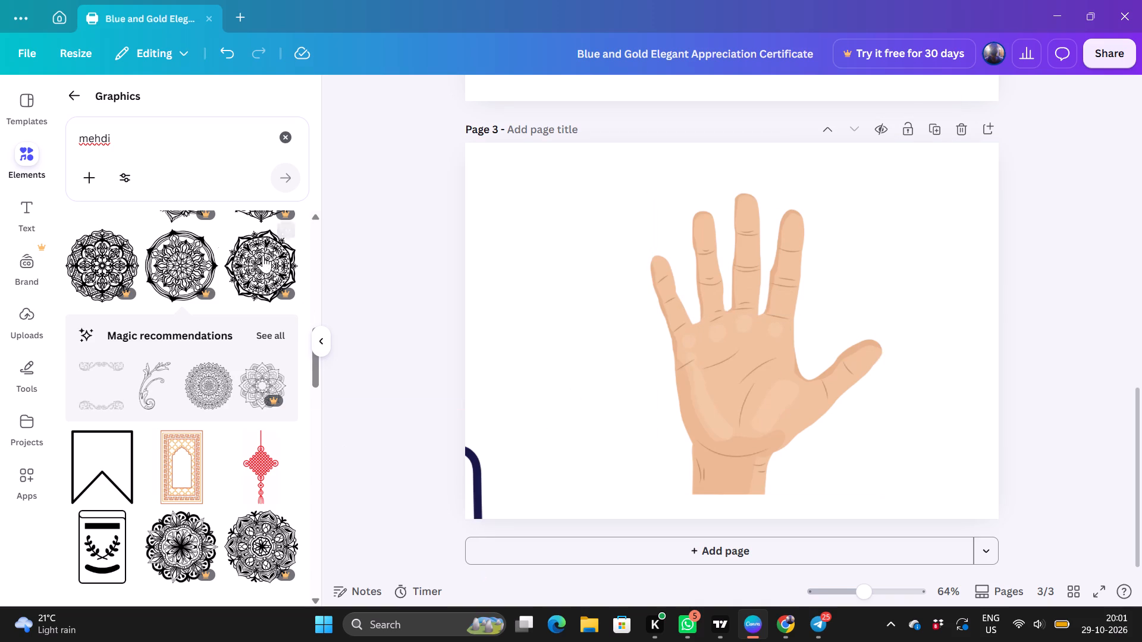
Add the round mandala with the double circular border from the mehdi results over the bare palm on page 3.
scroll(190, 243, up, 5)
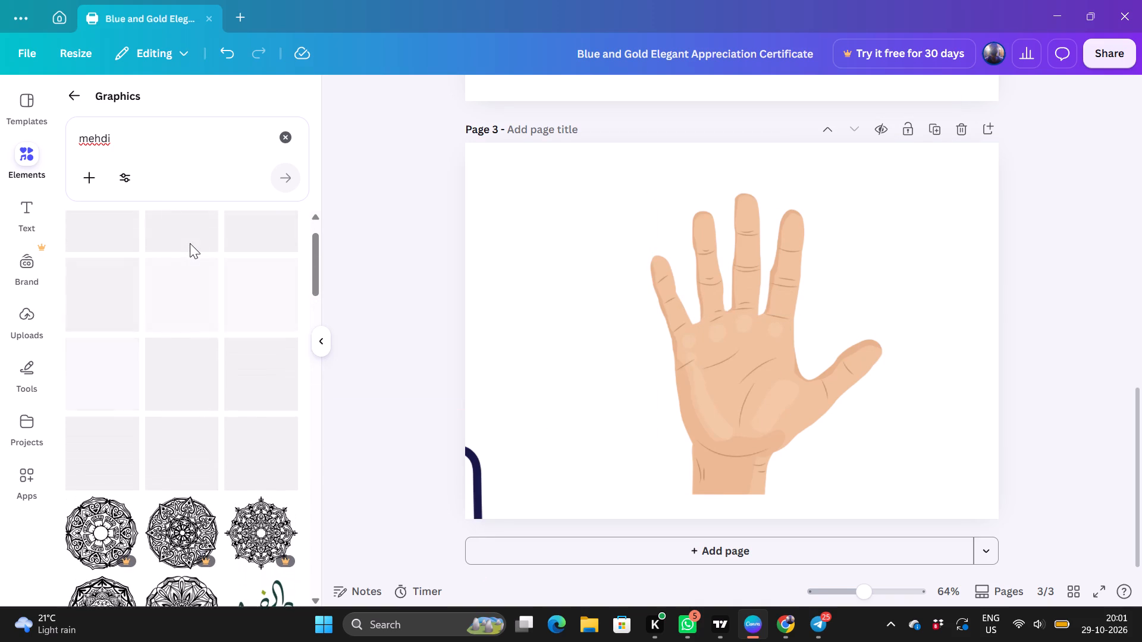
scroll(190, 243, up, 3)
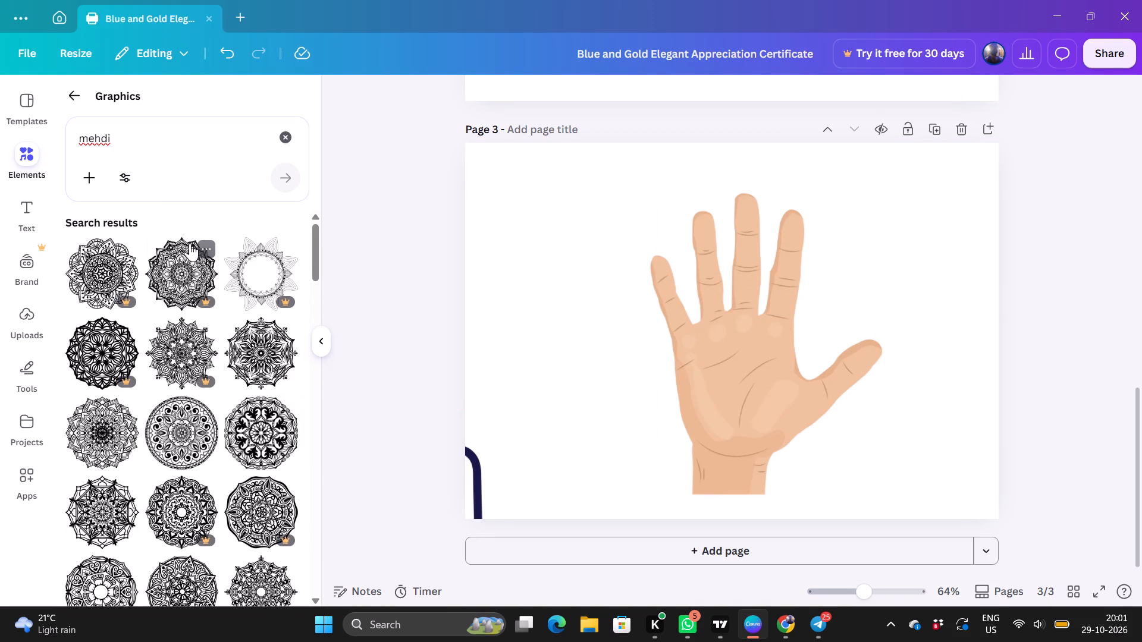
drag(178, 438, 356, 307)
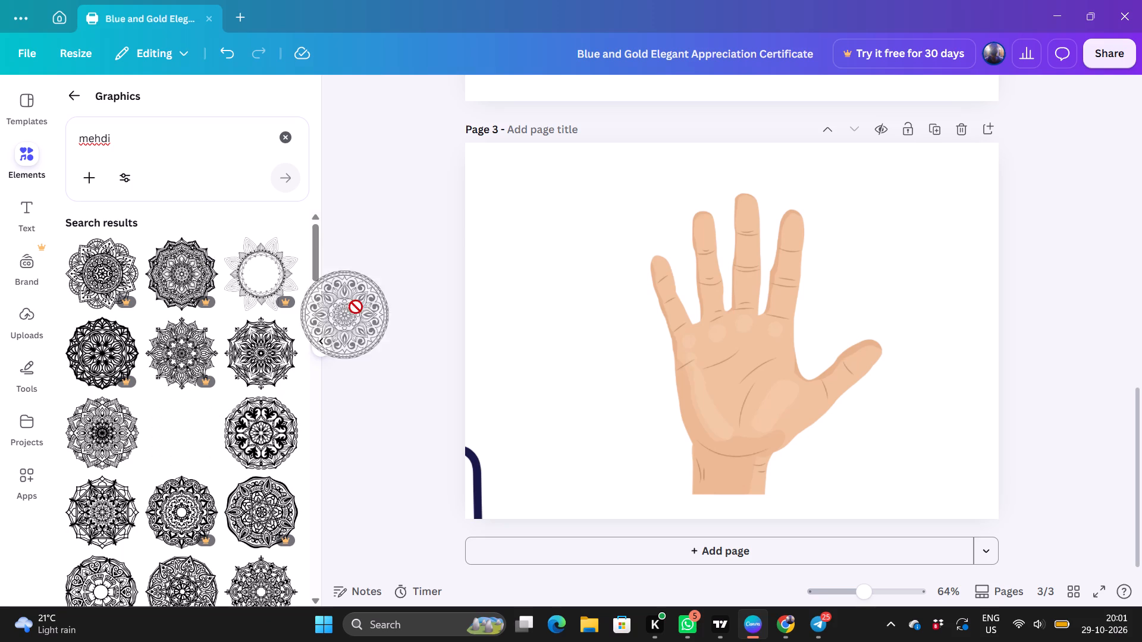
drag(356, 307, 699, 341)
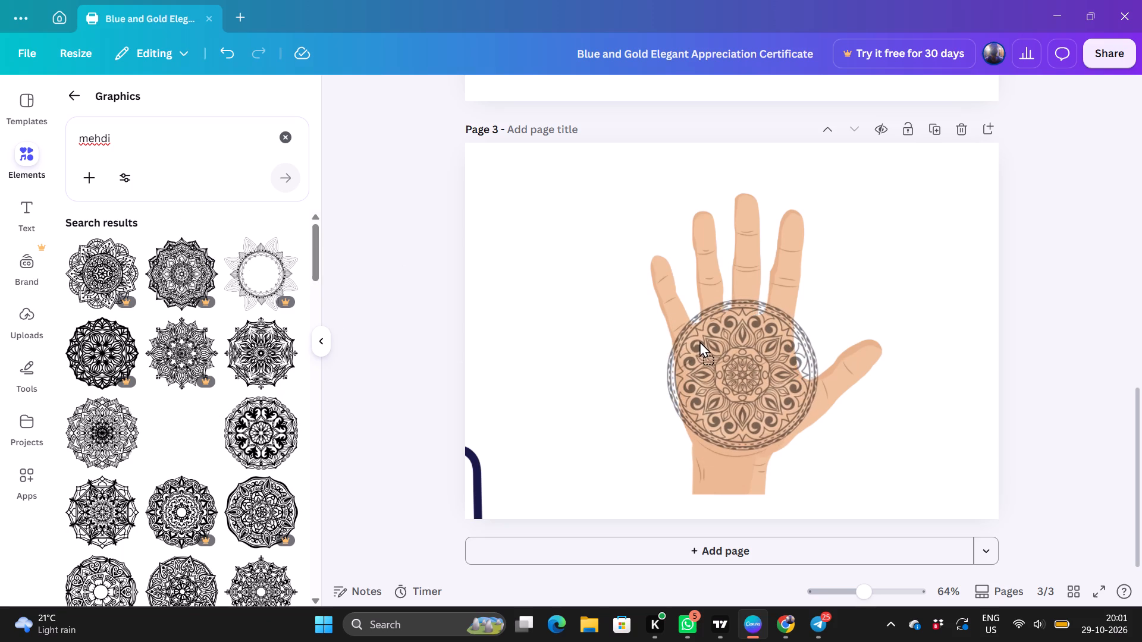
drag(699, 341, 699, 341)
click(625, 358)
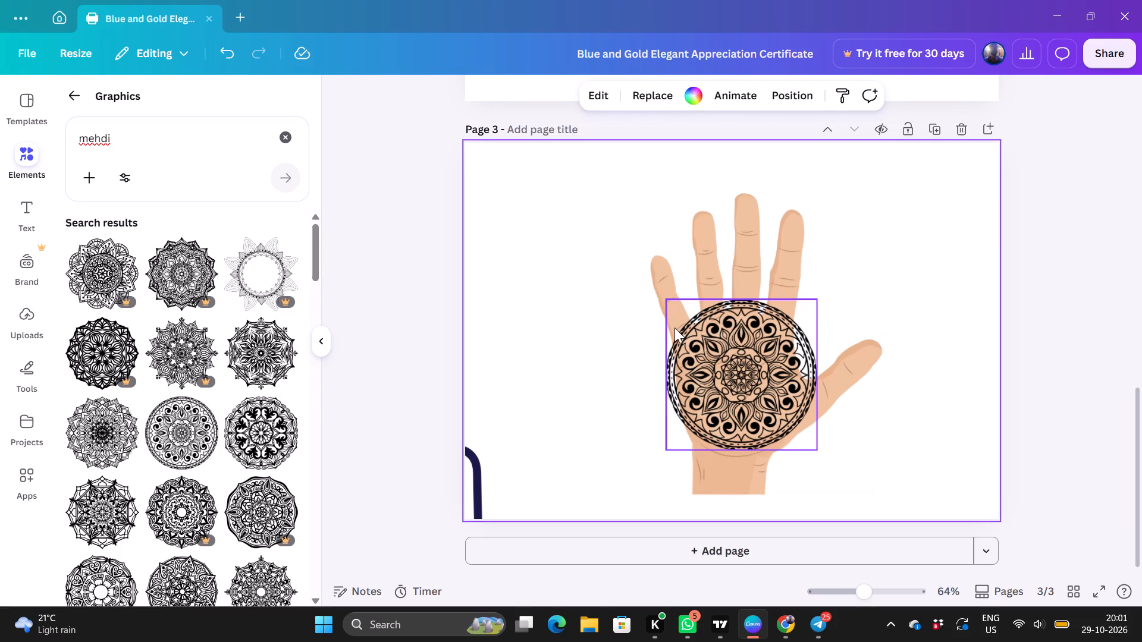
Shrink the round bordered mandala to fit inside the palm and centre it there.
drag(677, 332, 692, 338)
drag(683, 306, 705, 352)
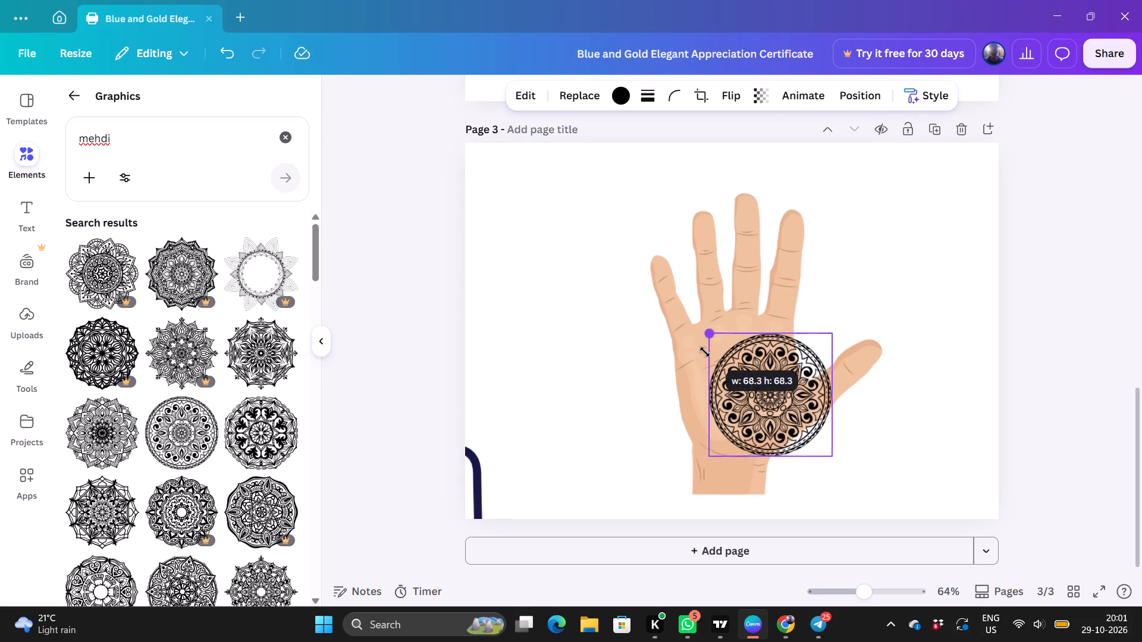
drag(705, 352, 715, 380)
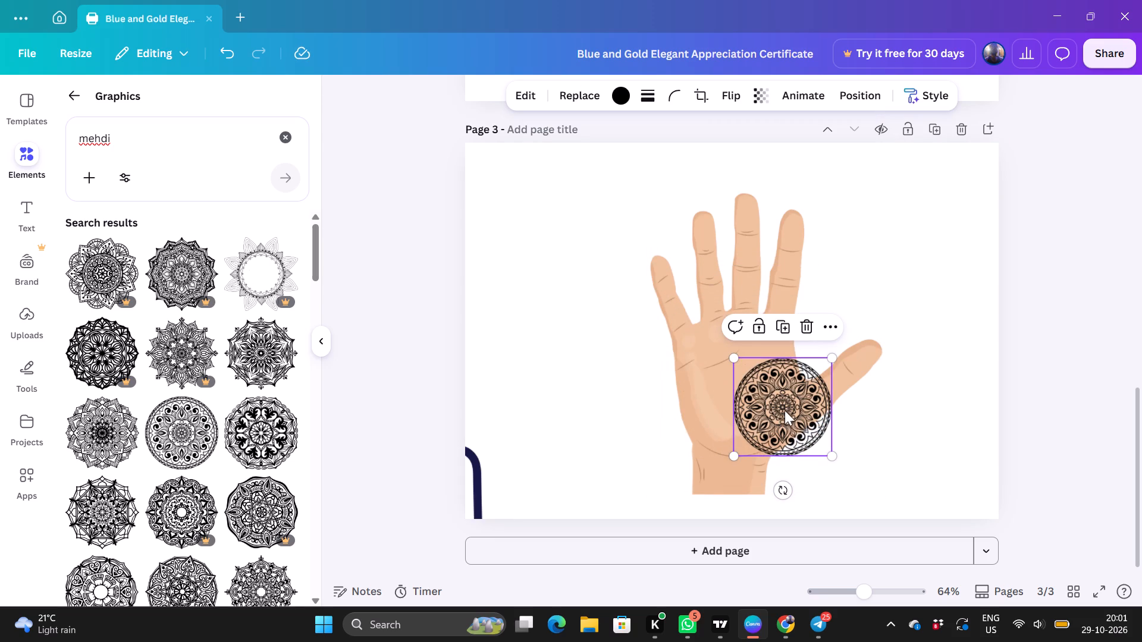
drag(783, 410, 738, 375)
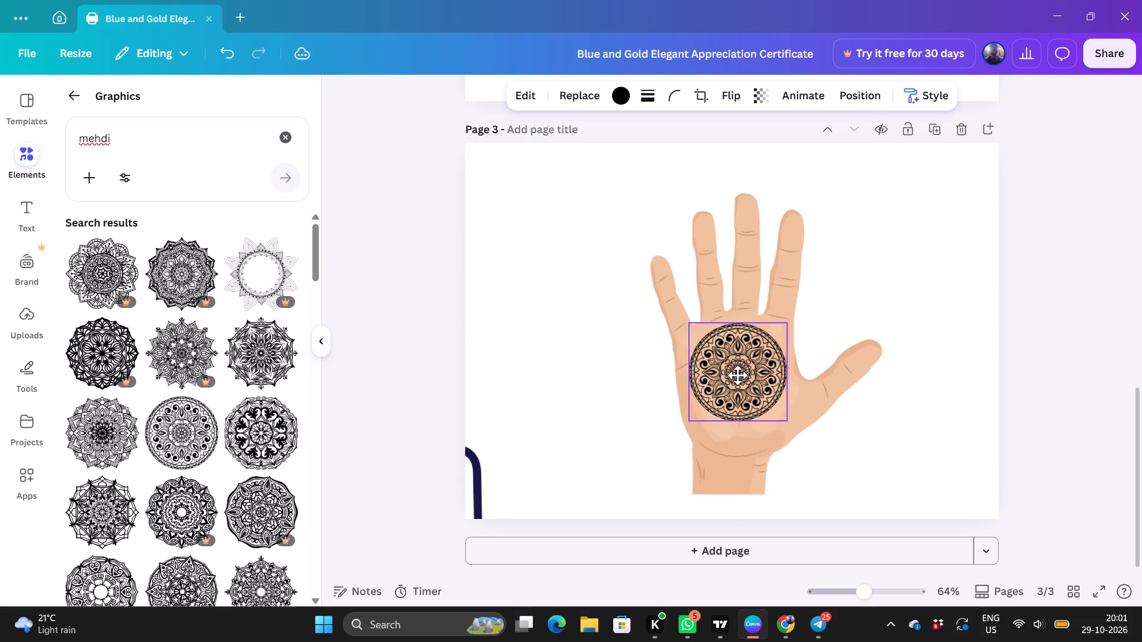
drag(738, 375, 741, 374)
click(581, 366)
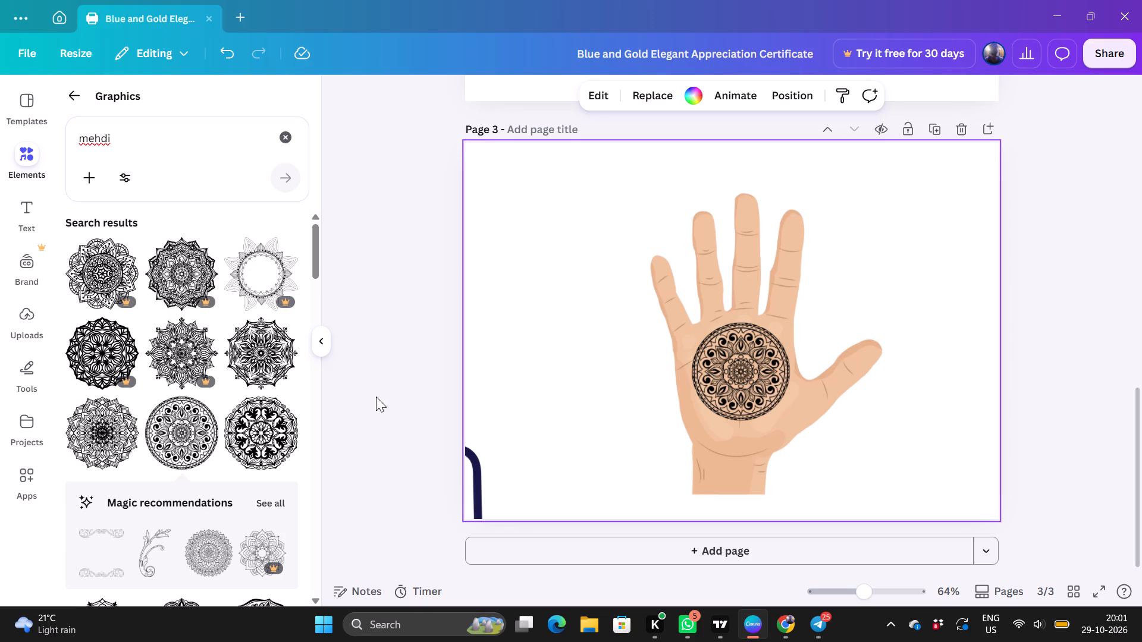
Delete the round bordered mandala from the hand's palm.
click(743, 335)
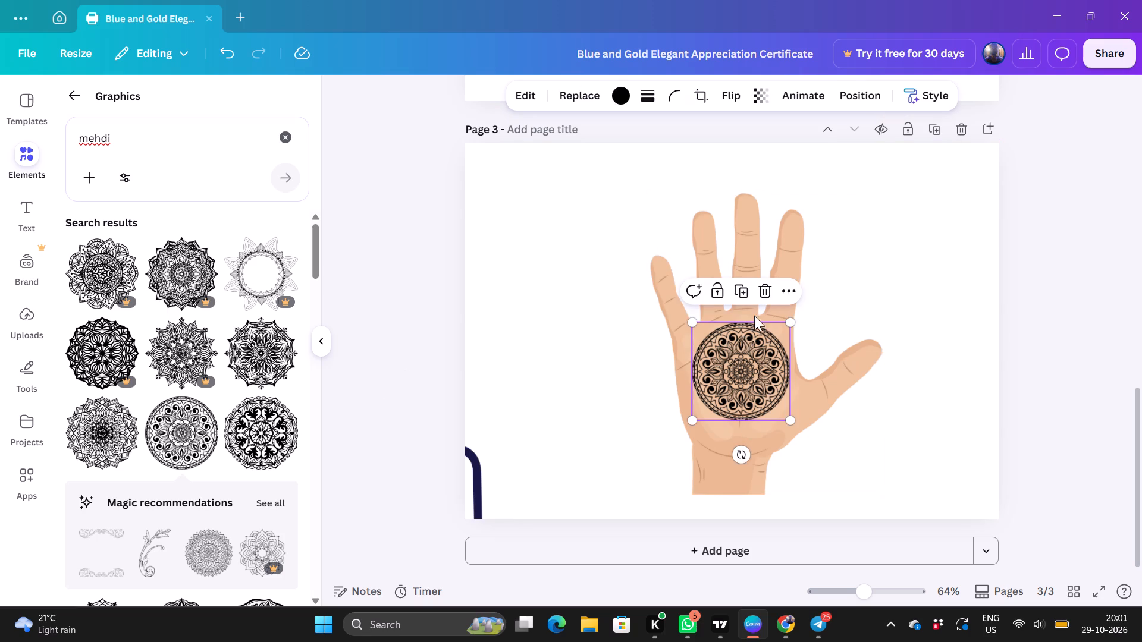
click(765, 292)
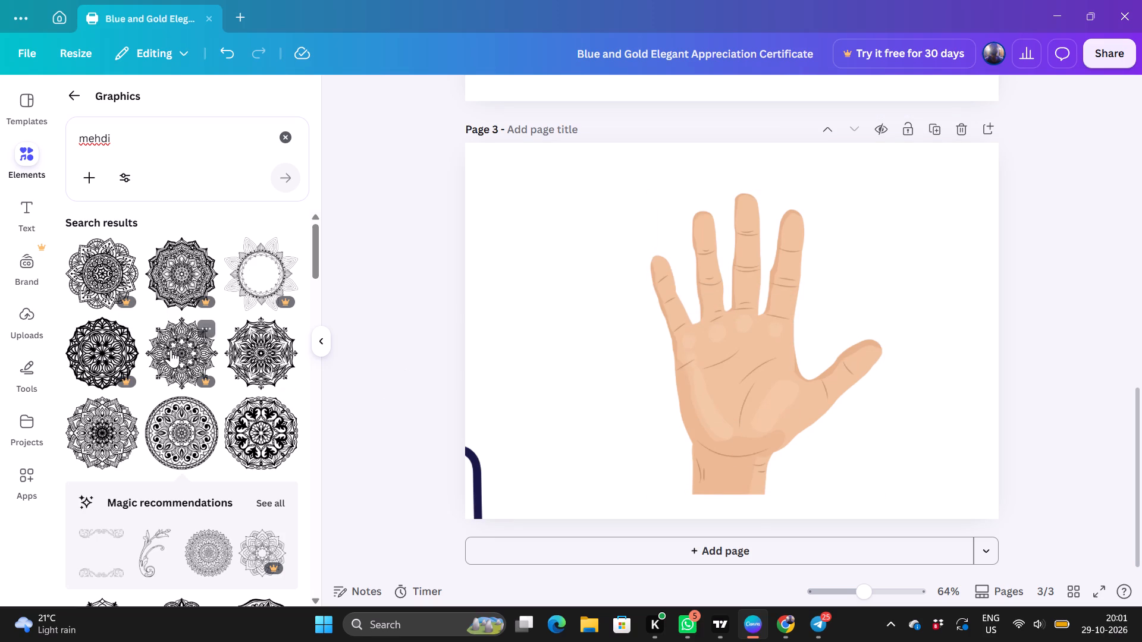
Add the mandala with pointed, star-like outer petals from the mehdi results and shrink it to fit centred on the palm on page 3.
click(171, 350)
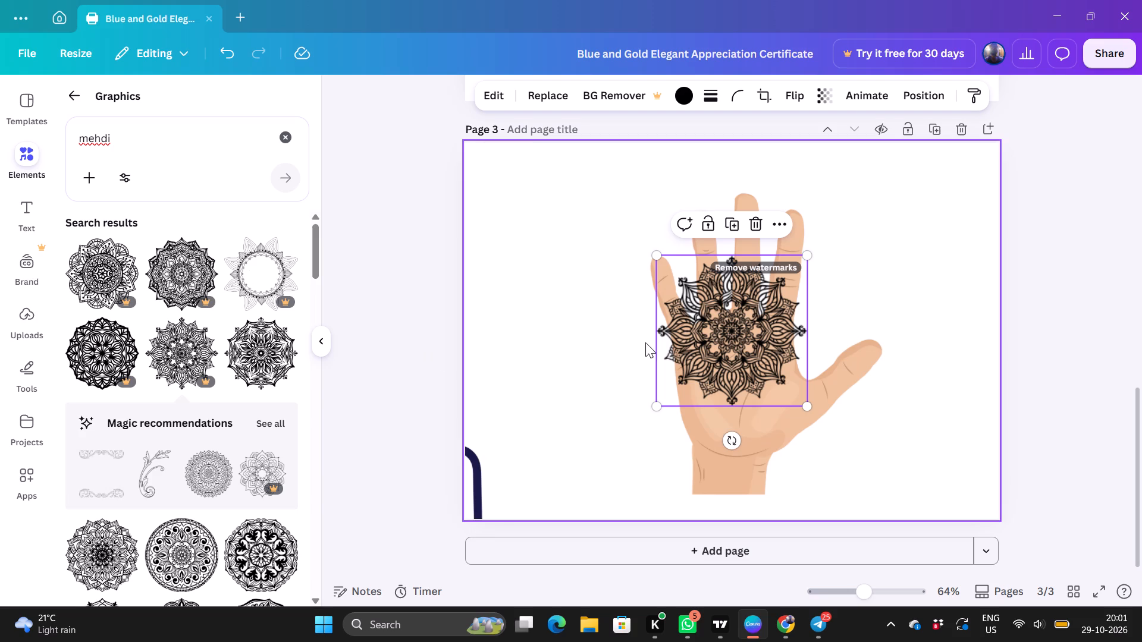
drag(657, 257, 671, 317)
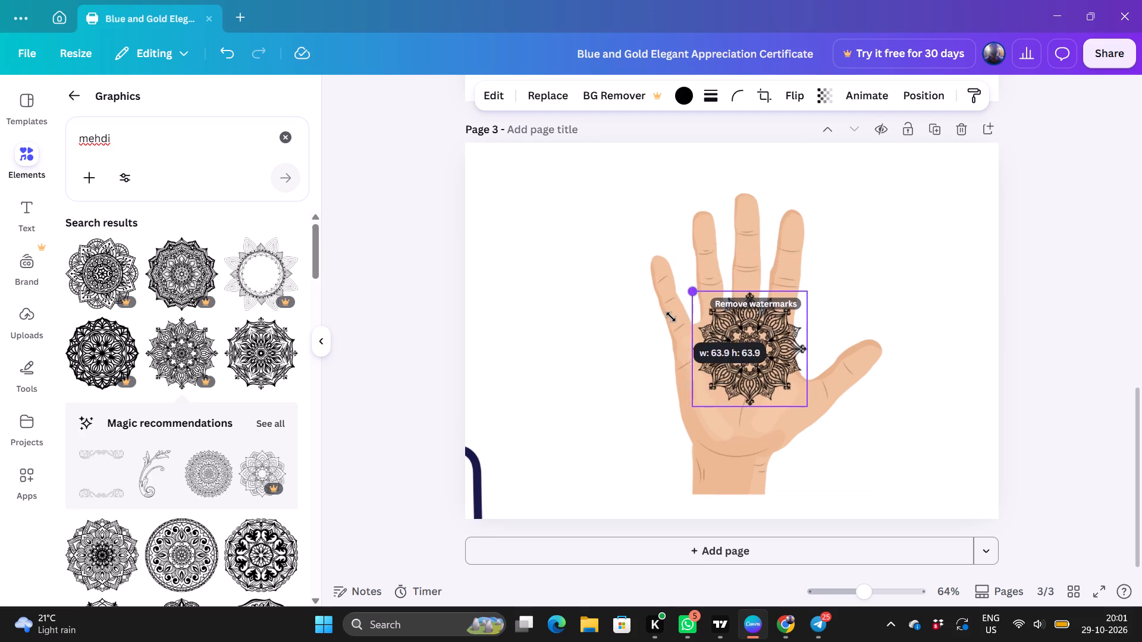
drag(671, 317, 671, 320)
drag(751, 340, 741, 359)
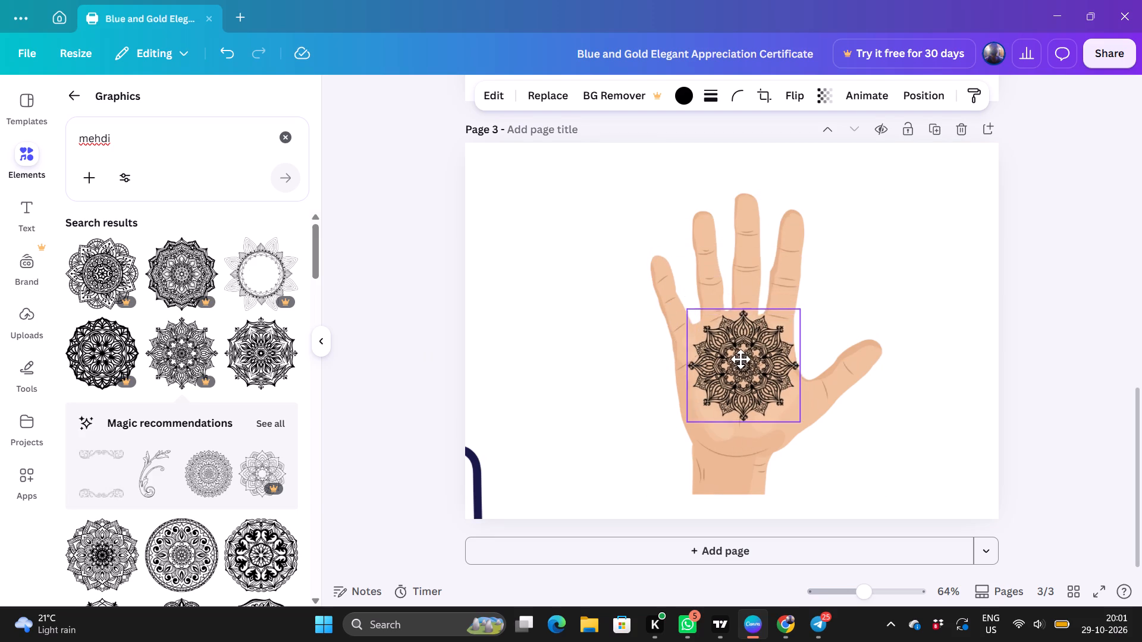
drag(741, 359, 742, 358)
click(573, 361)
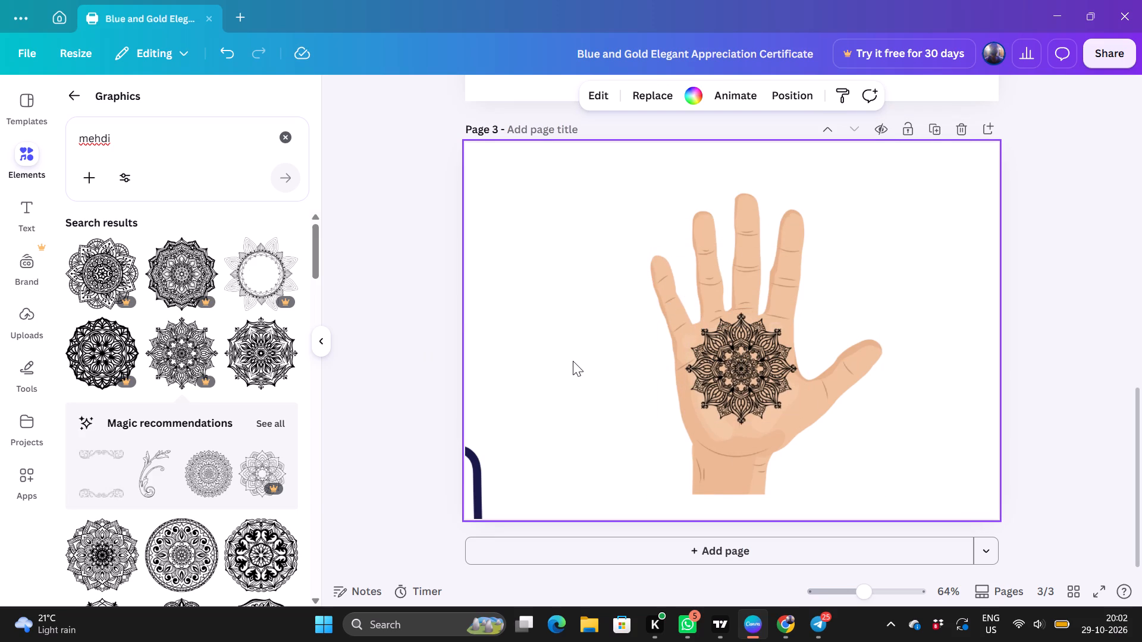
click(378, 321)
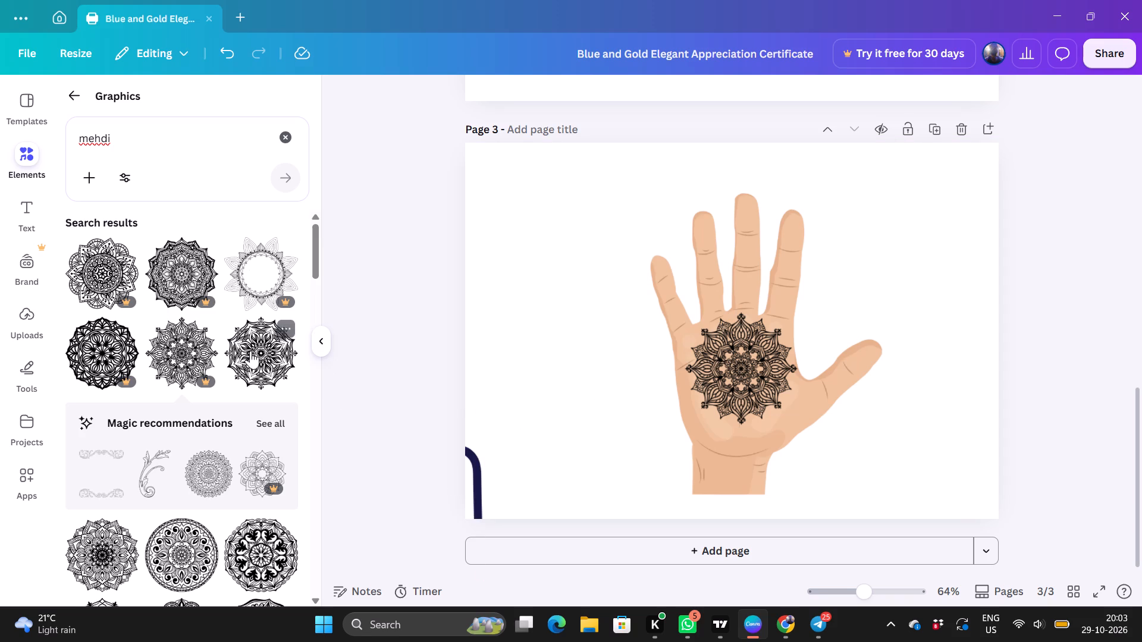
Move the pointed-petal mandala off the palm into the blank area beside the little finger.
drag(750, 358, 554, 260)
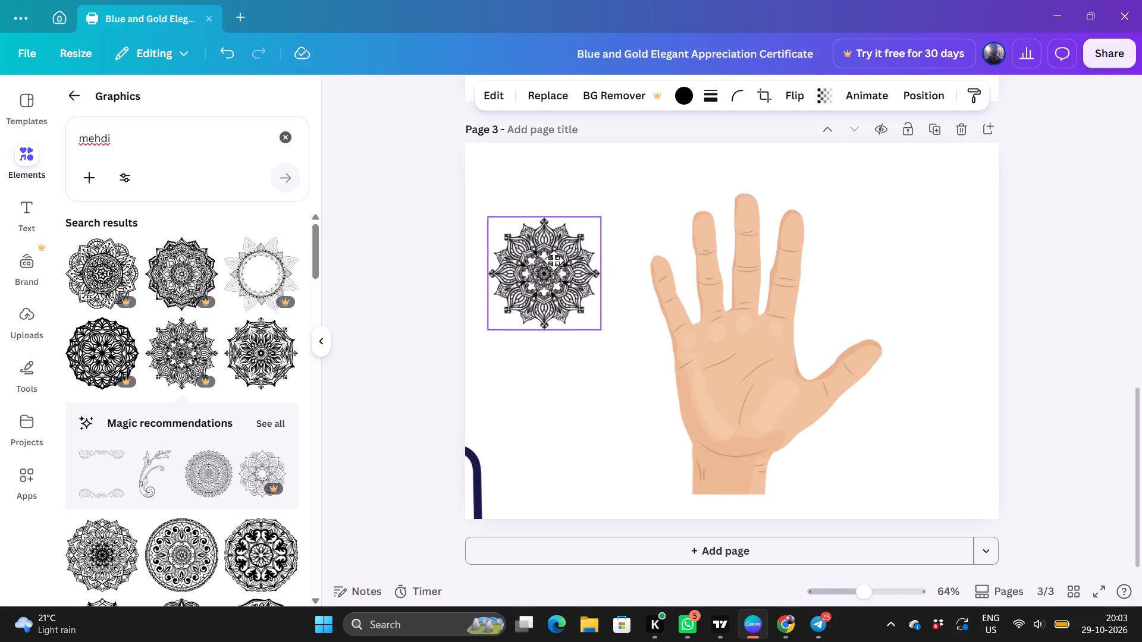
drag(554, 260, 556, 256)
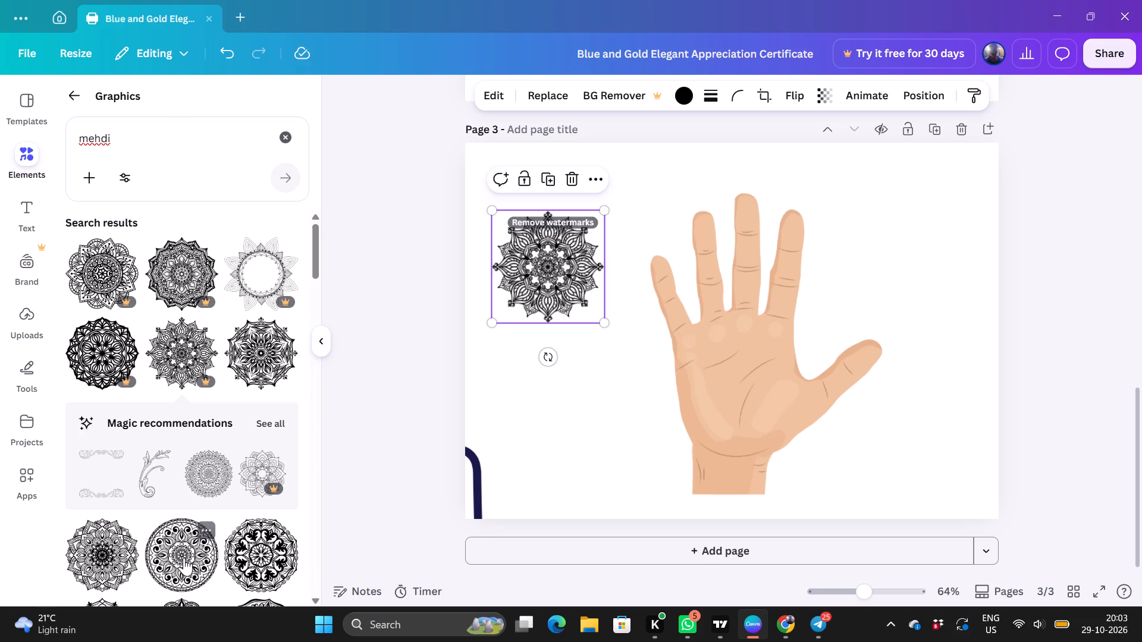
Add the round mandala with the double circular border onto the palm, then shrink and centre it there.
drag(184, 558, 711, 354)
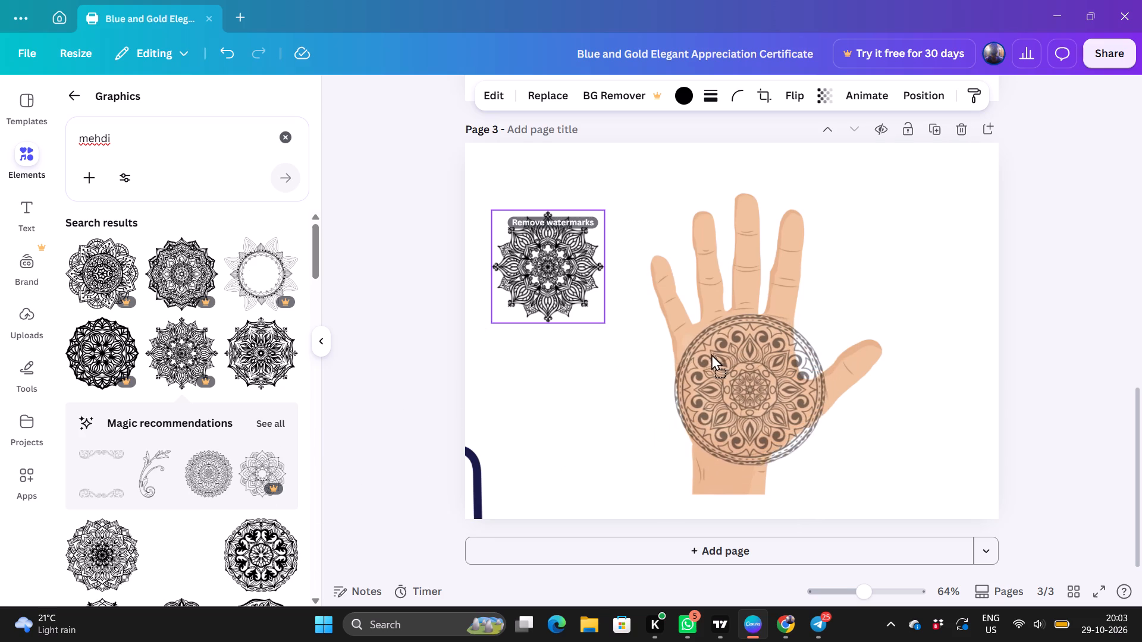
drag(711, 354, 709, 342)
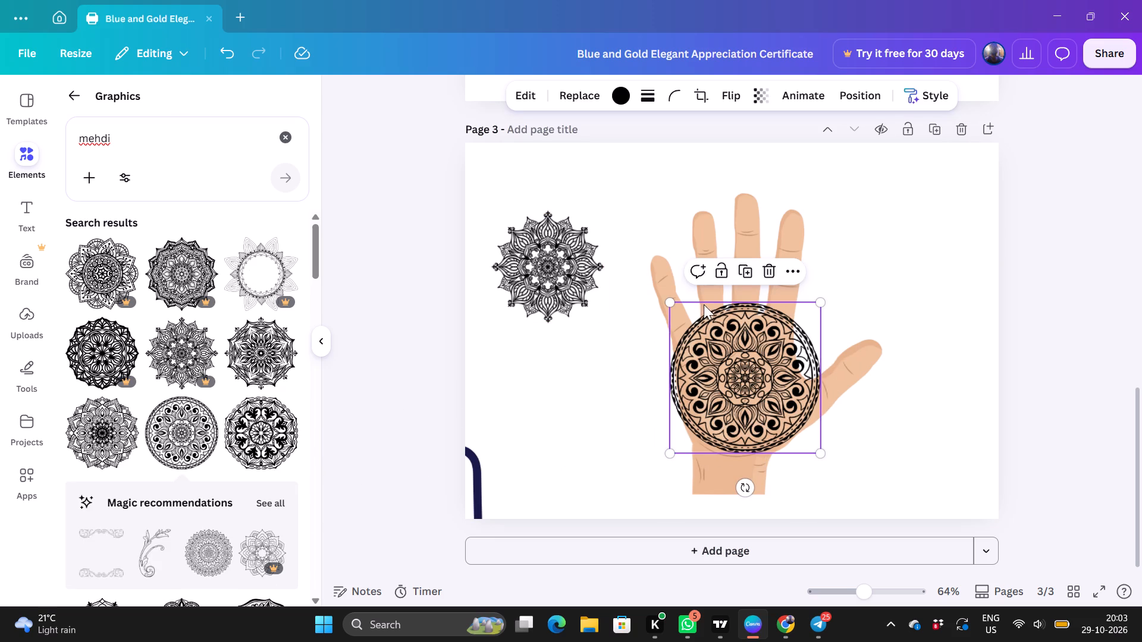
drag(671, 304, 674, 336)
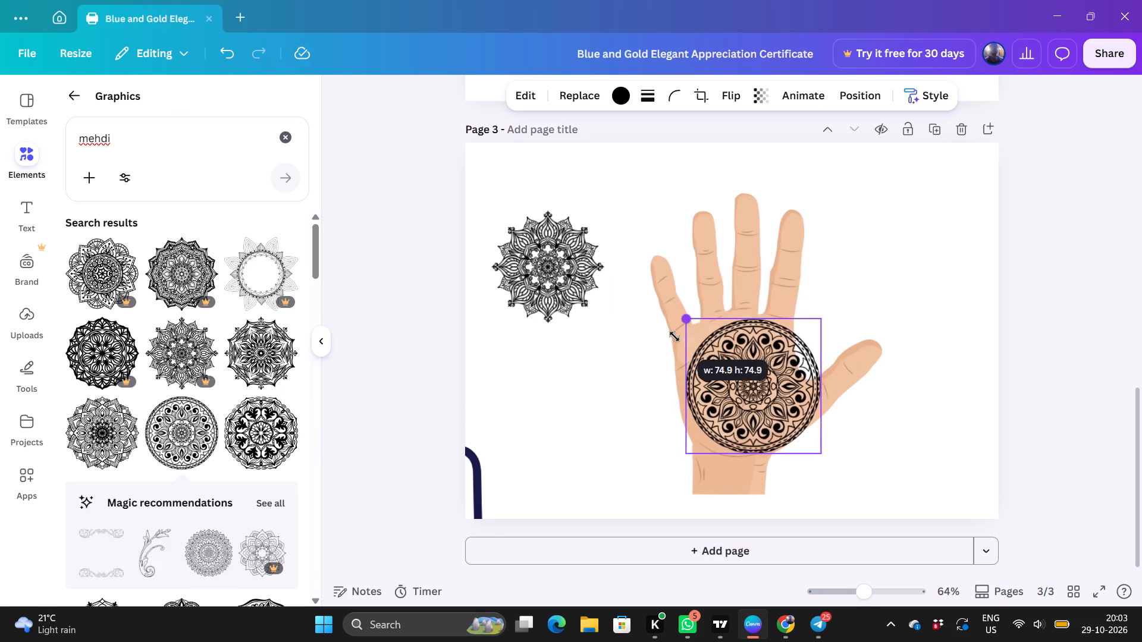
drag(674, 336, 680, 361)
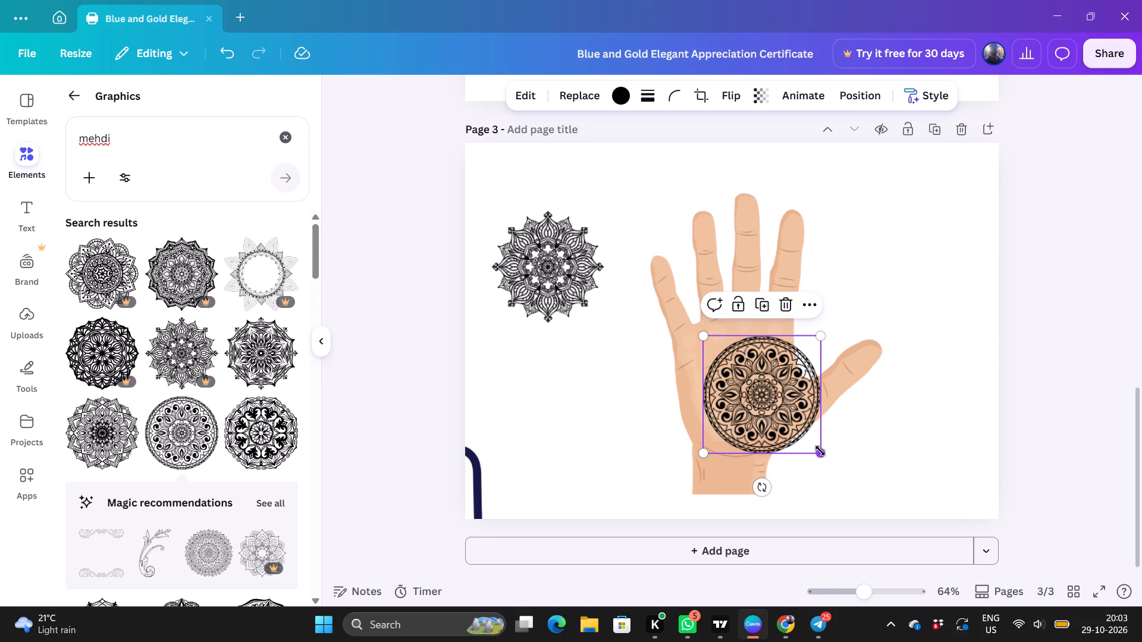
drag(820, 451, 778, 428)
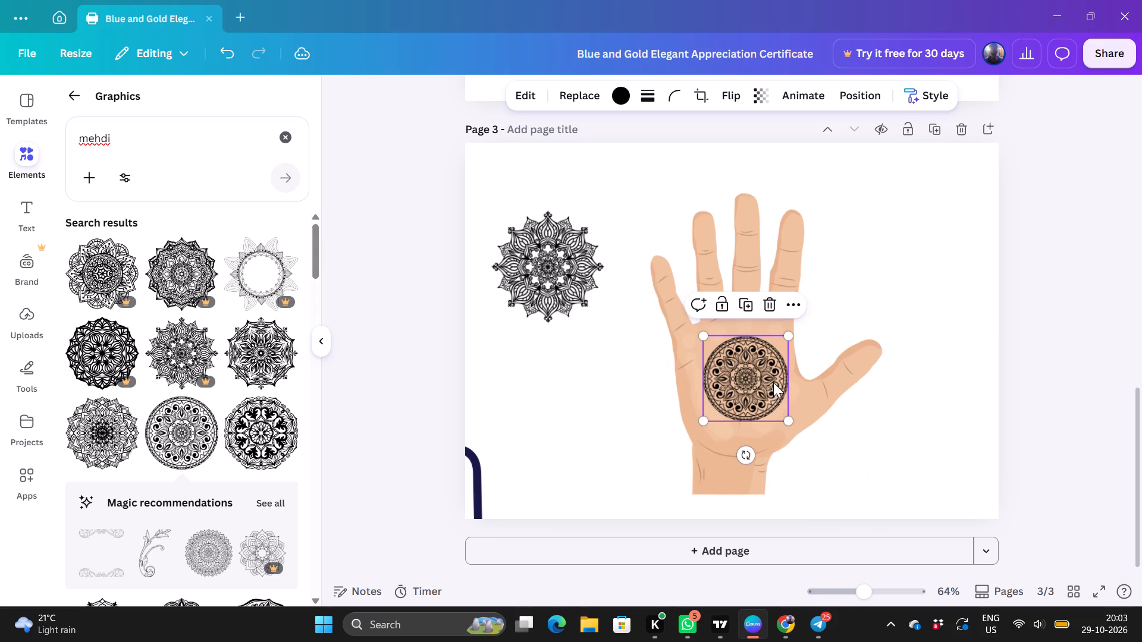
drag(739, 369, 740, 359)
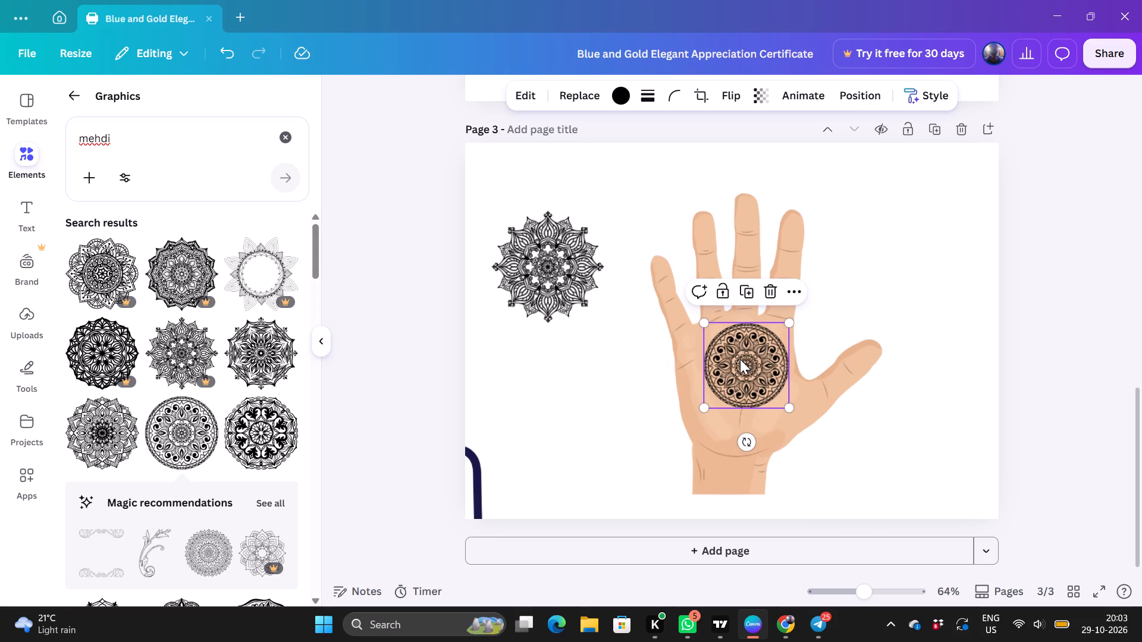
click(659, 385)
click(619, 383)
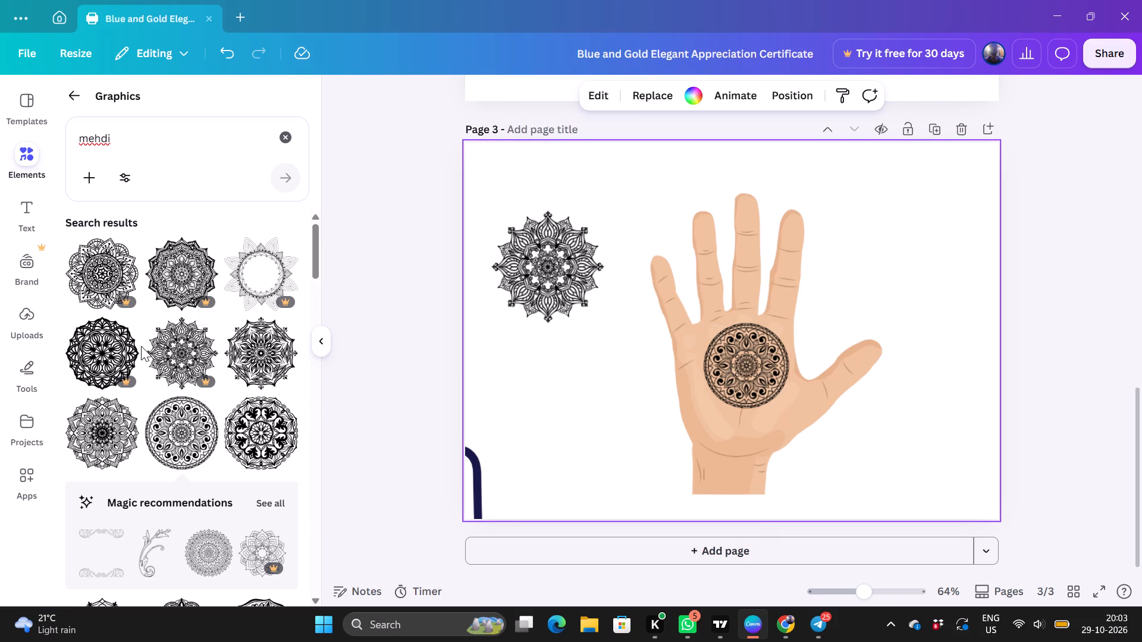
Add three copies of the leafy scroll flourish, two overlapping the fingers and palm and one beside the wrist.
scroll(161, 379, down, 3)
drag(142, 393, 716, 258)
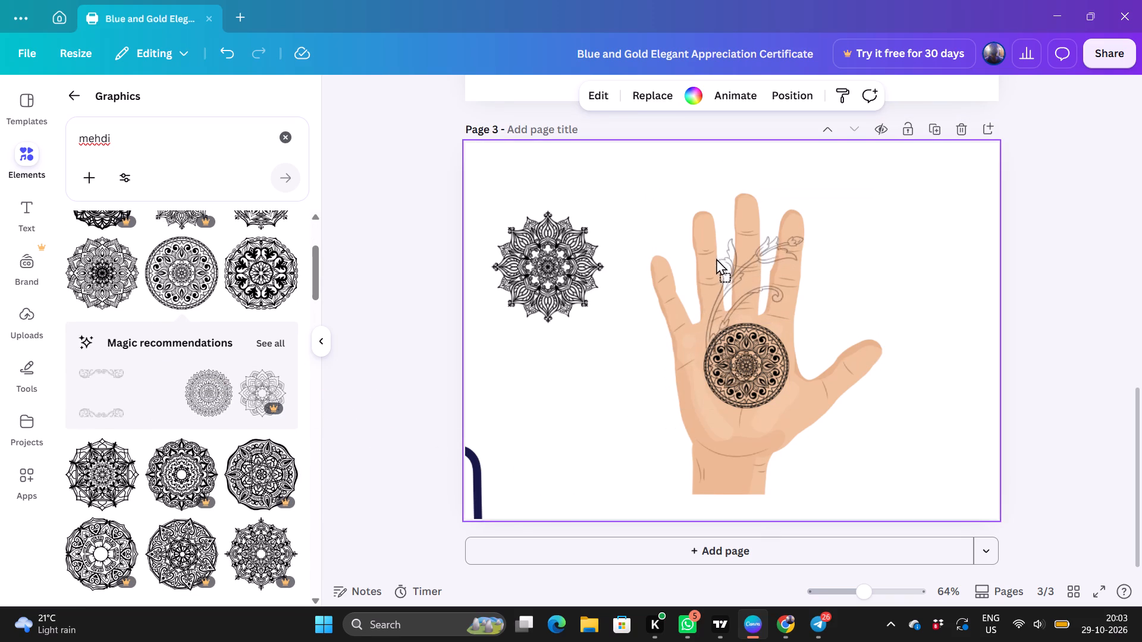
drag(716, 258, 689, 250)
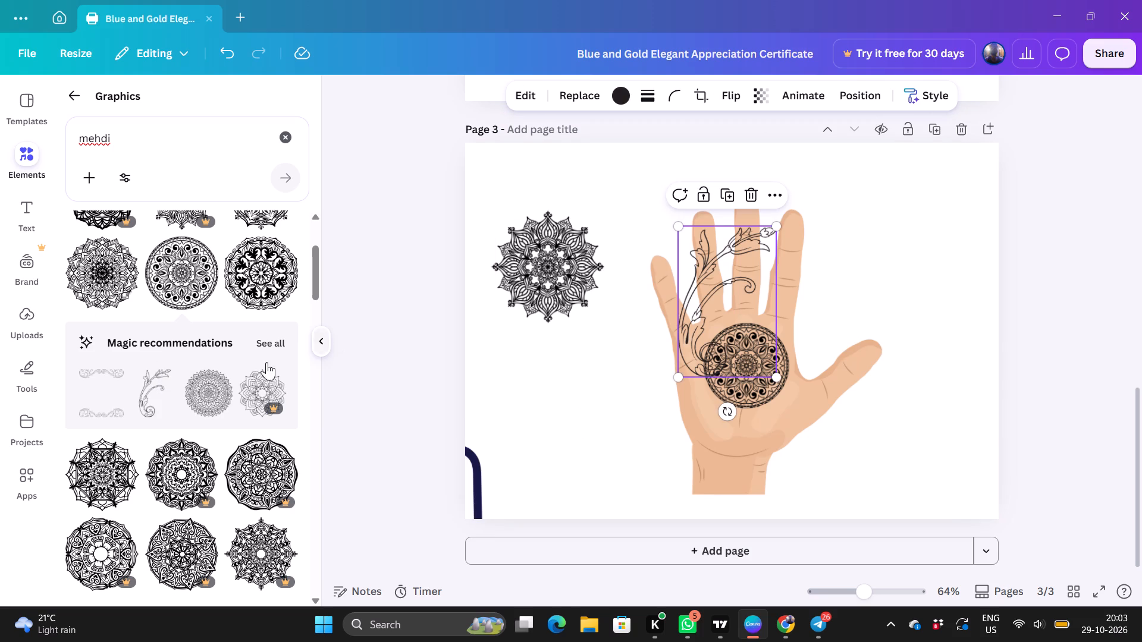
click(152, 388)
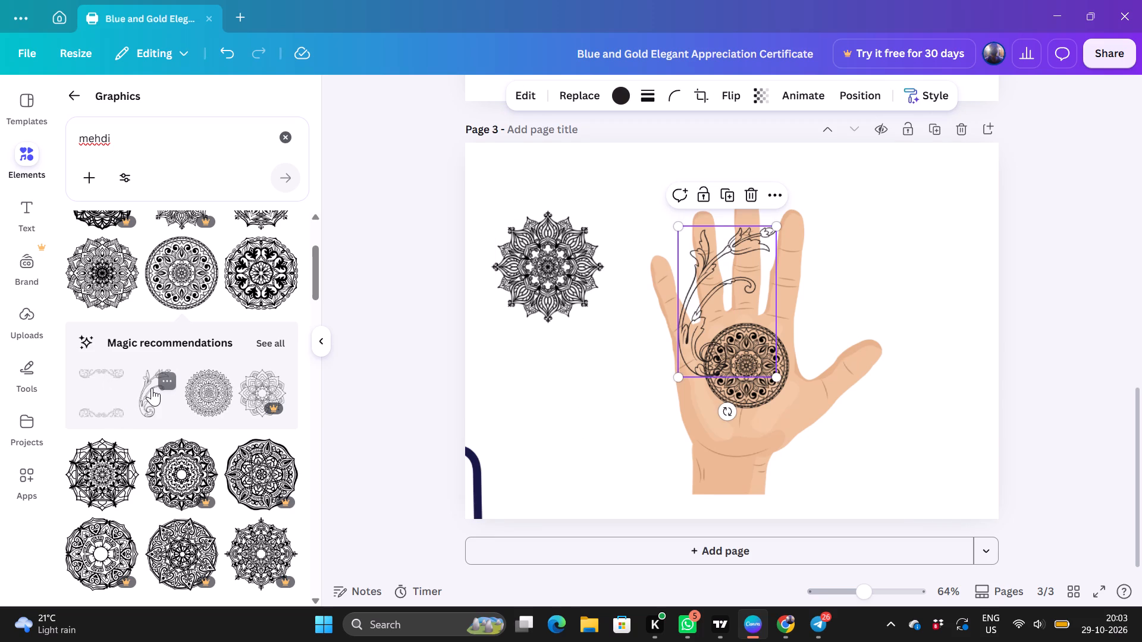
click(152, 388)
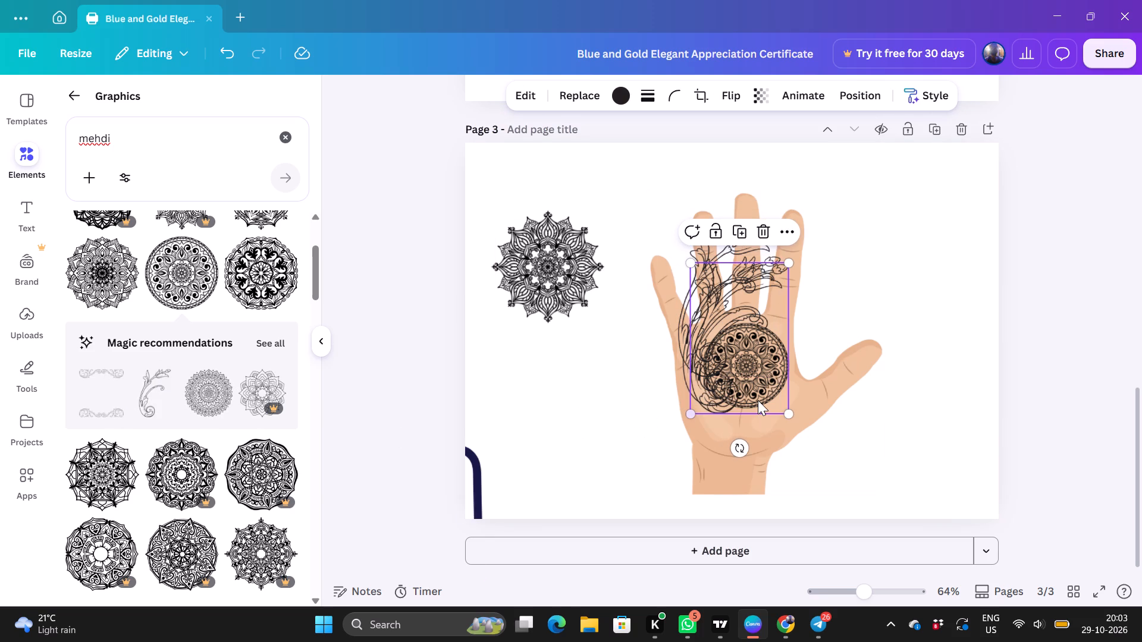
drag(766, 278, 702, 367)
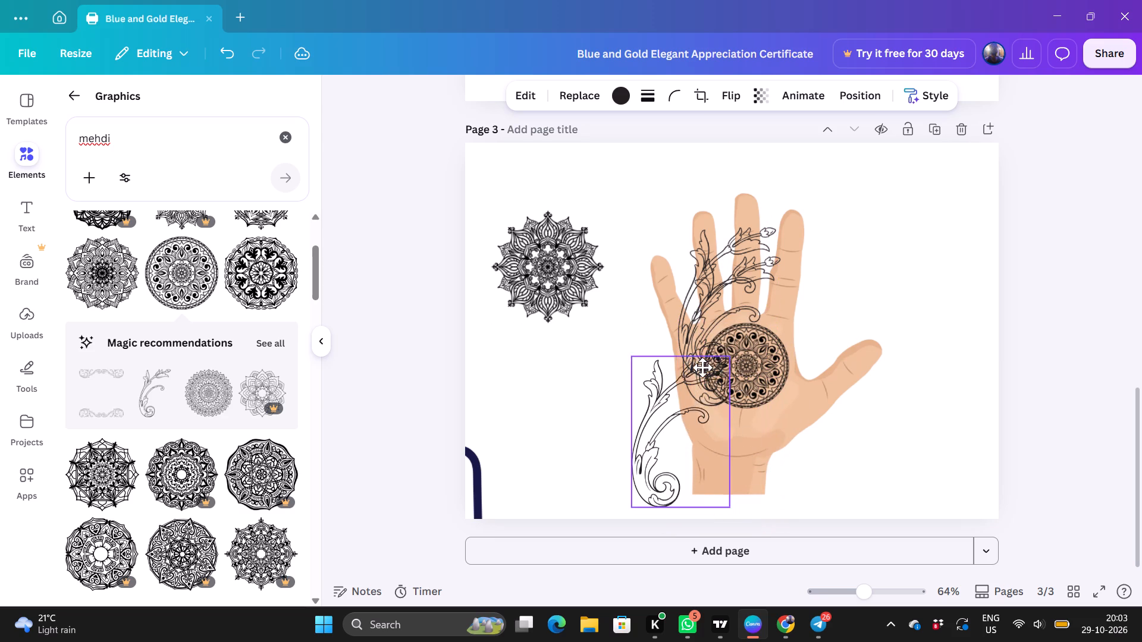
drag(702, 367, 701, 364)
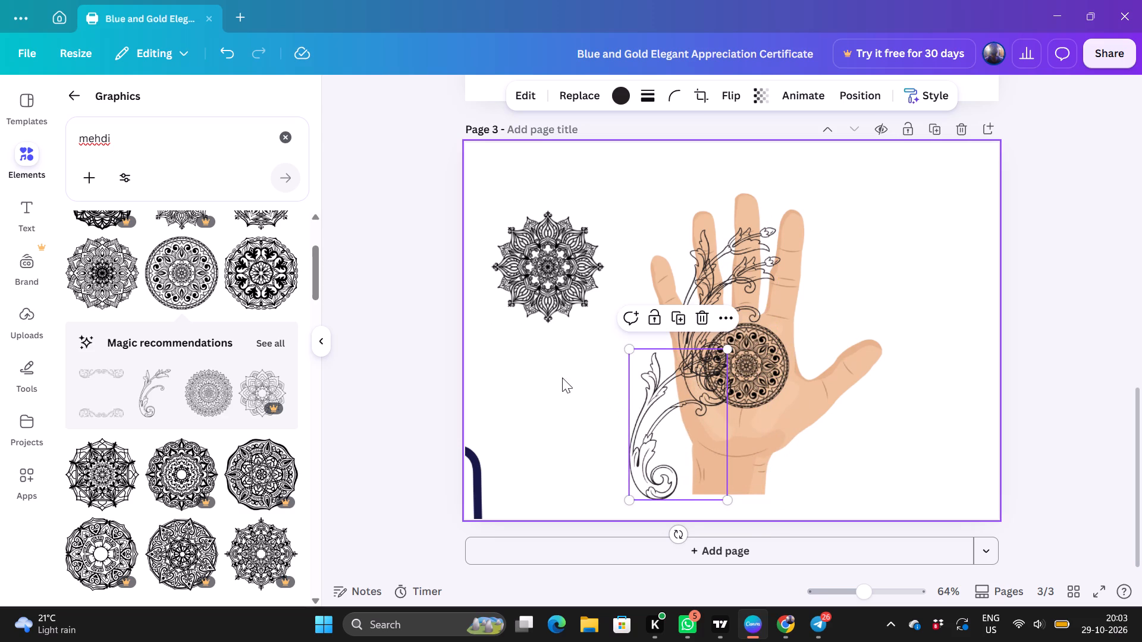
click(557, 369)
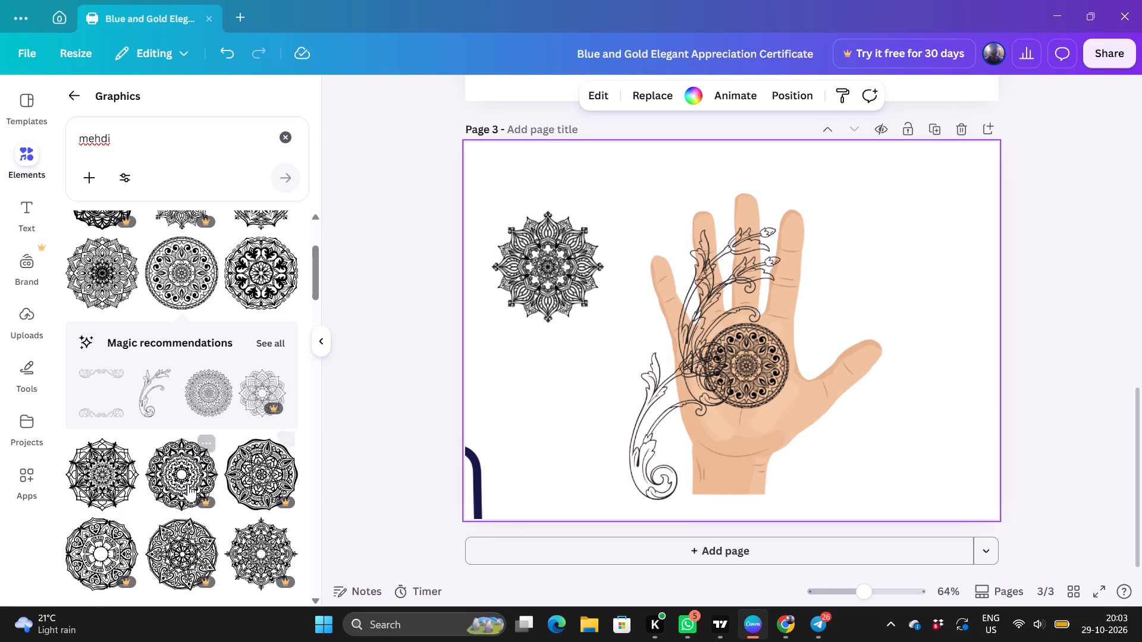
Add the large mandala with a ring of triangular patterned points from the mehdi results over the hand's thumb.
scroll(187, 484, down, 3)
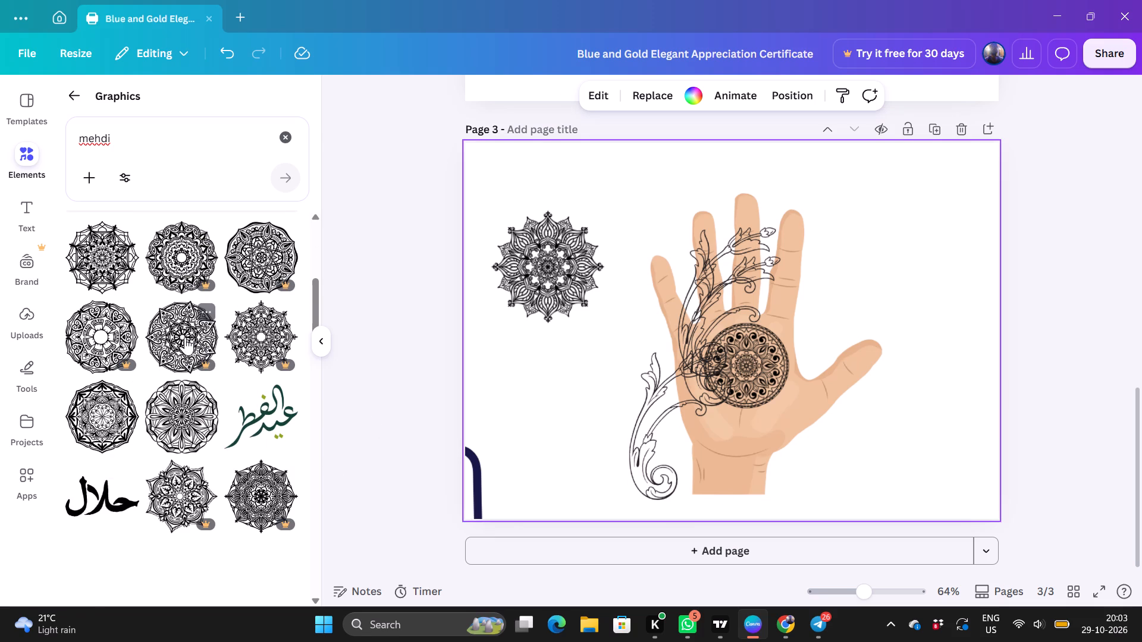
drag(184, 336, 864, 393)
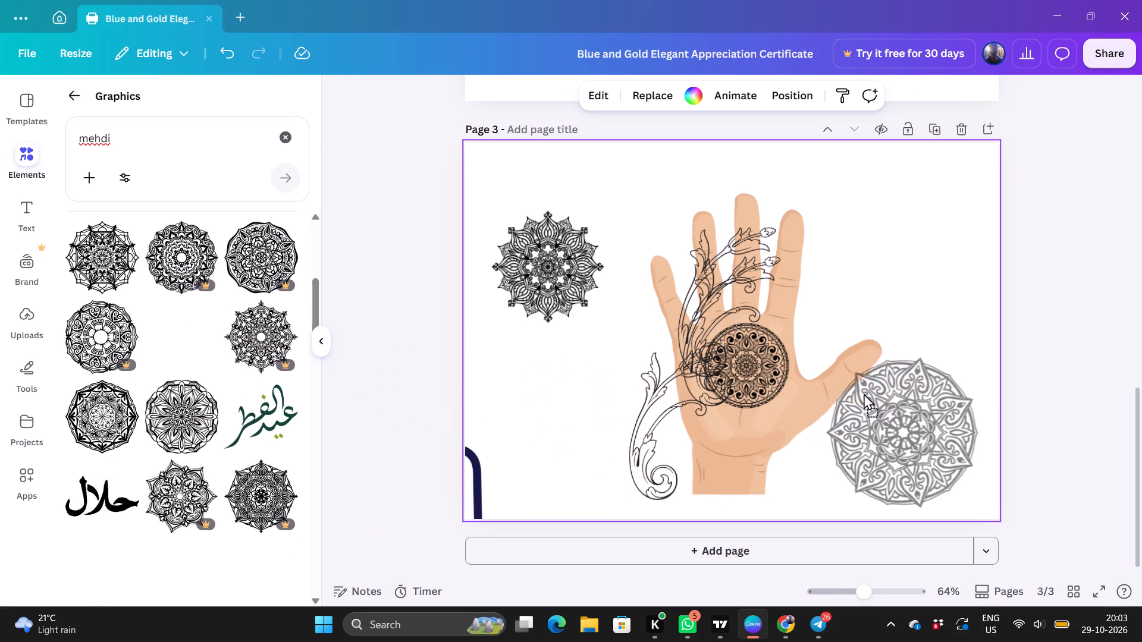
drag(864, 393, 817, 350)
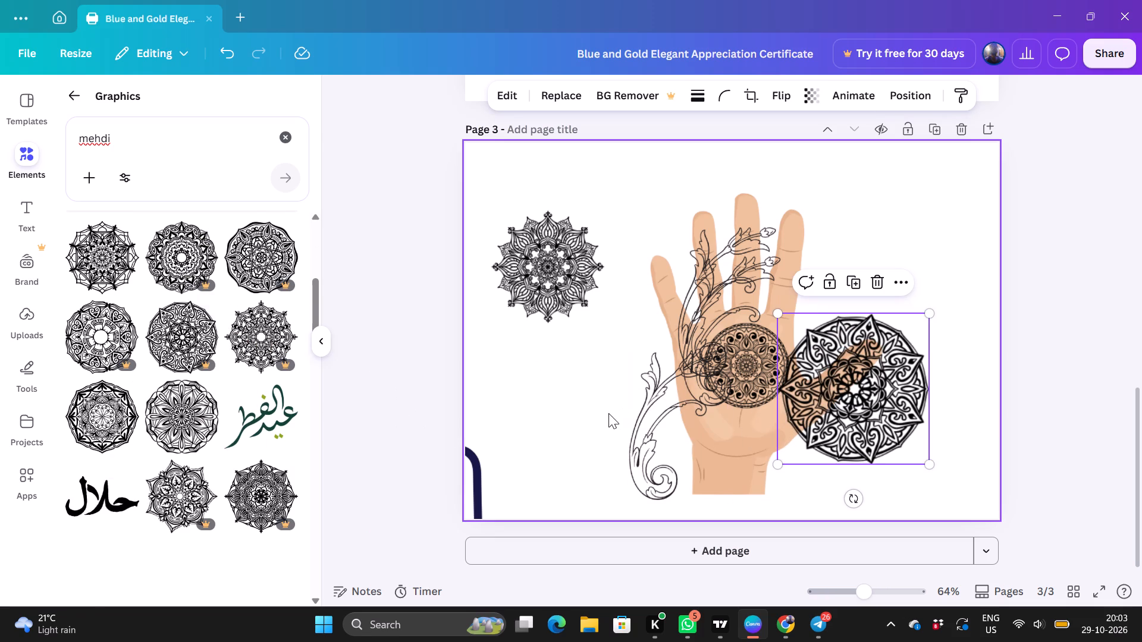
click(588, 412)
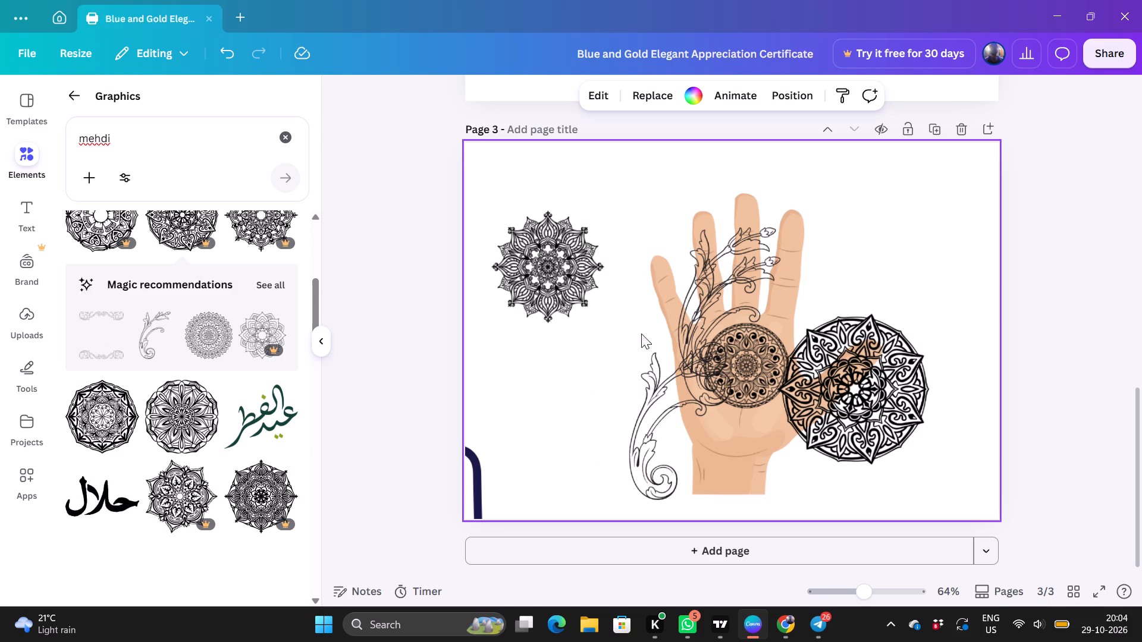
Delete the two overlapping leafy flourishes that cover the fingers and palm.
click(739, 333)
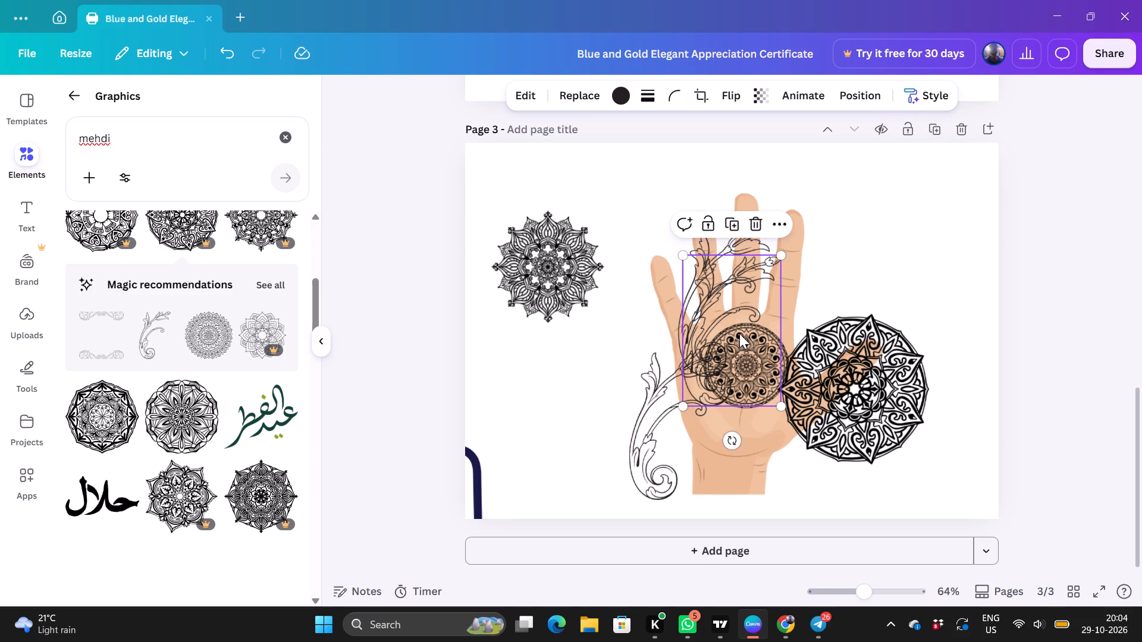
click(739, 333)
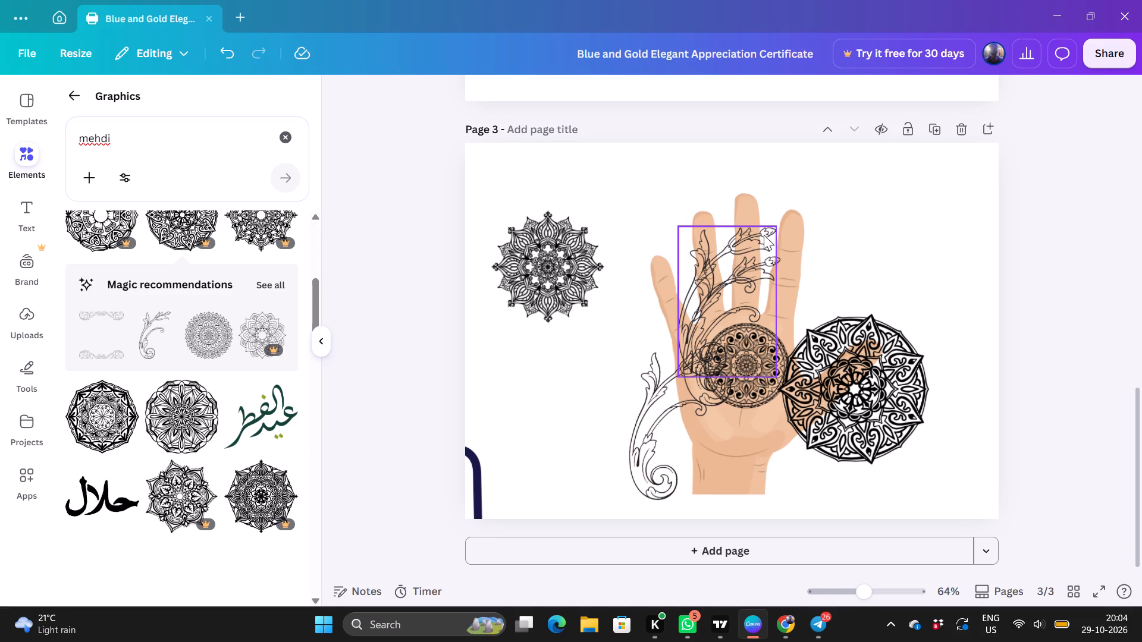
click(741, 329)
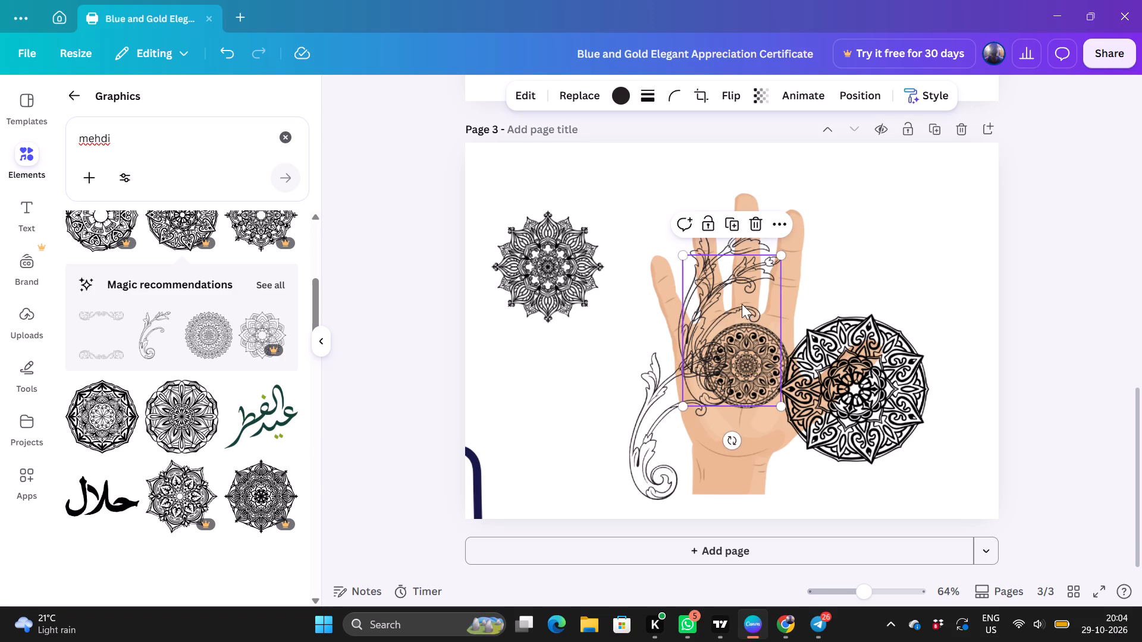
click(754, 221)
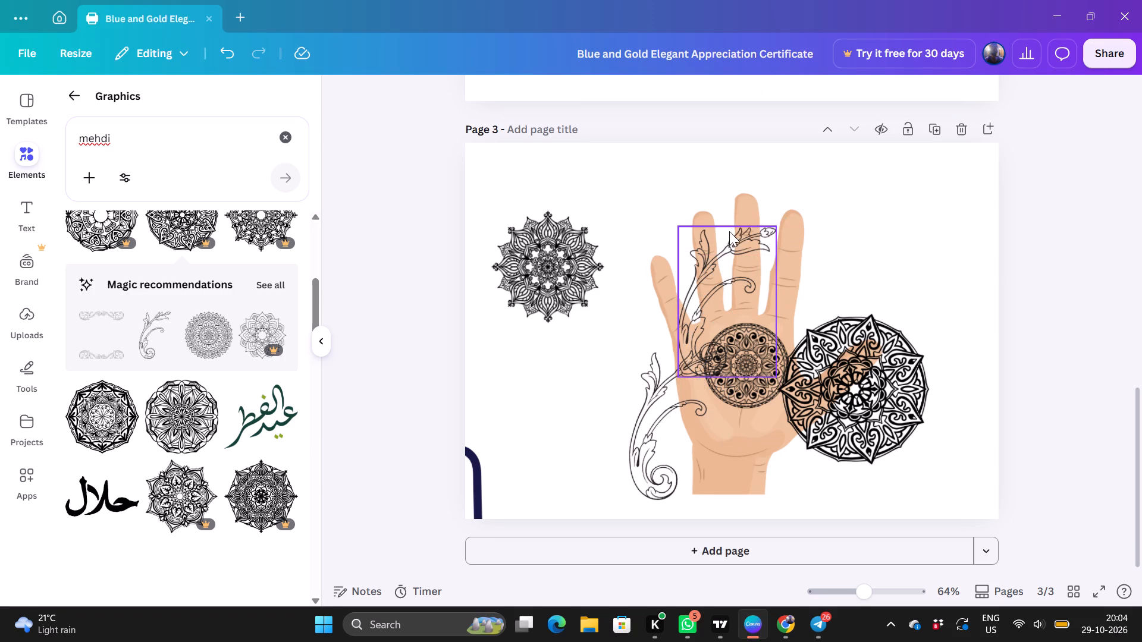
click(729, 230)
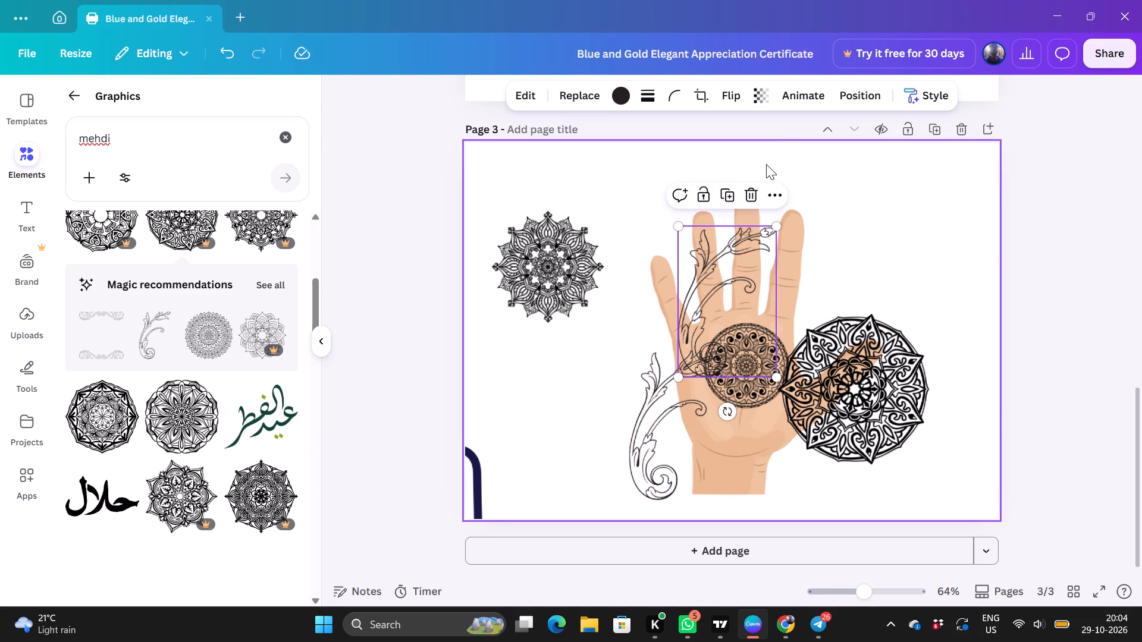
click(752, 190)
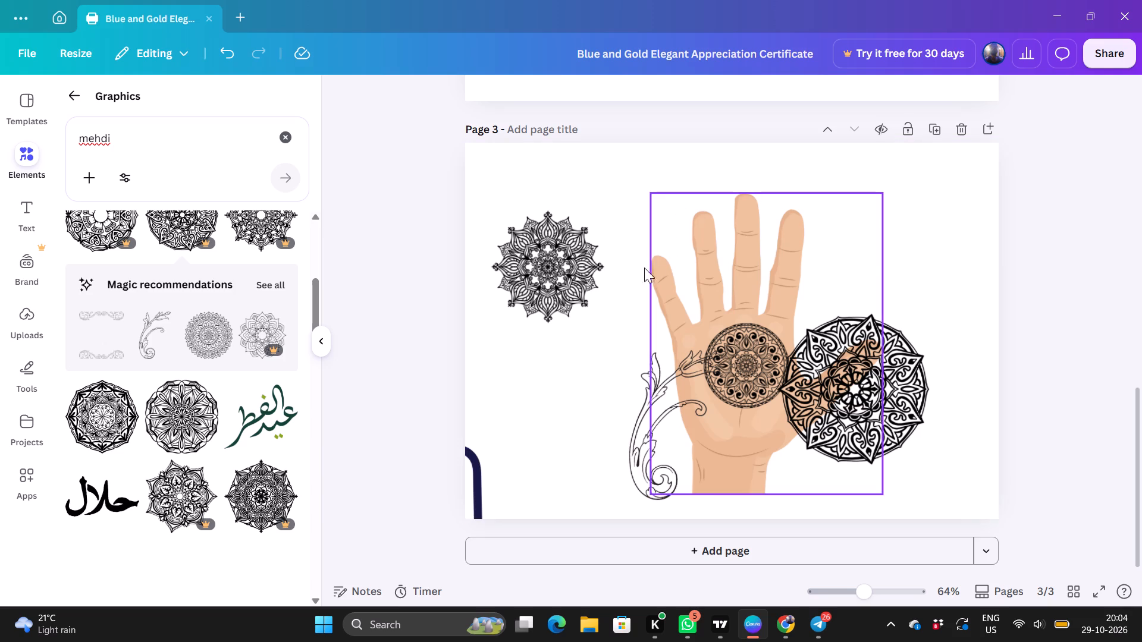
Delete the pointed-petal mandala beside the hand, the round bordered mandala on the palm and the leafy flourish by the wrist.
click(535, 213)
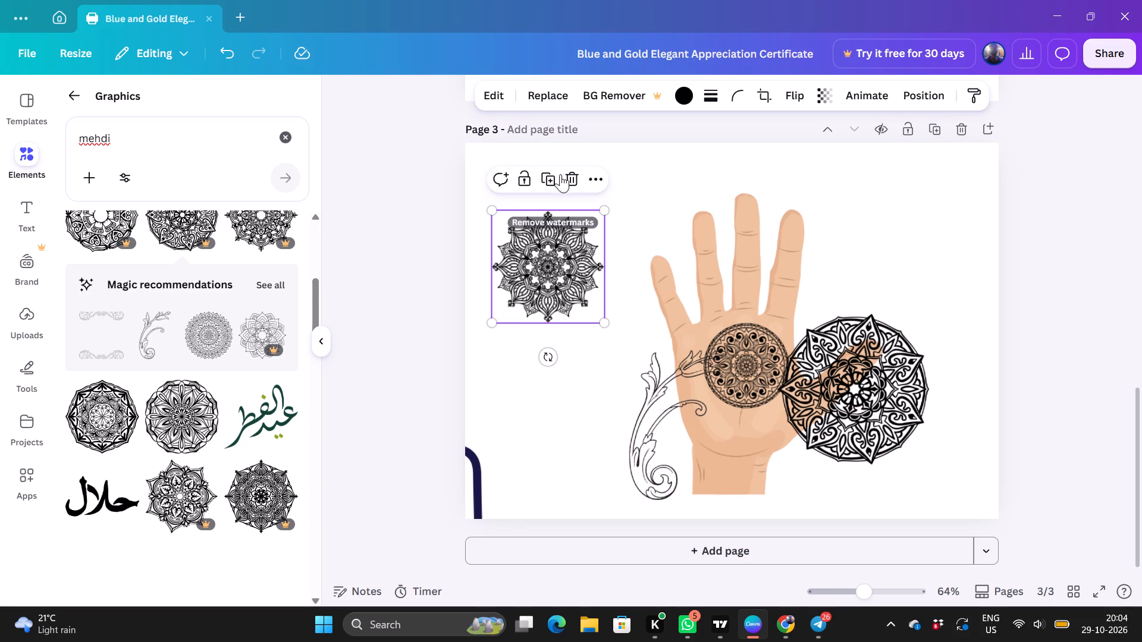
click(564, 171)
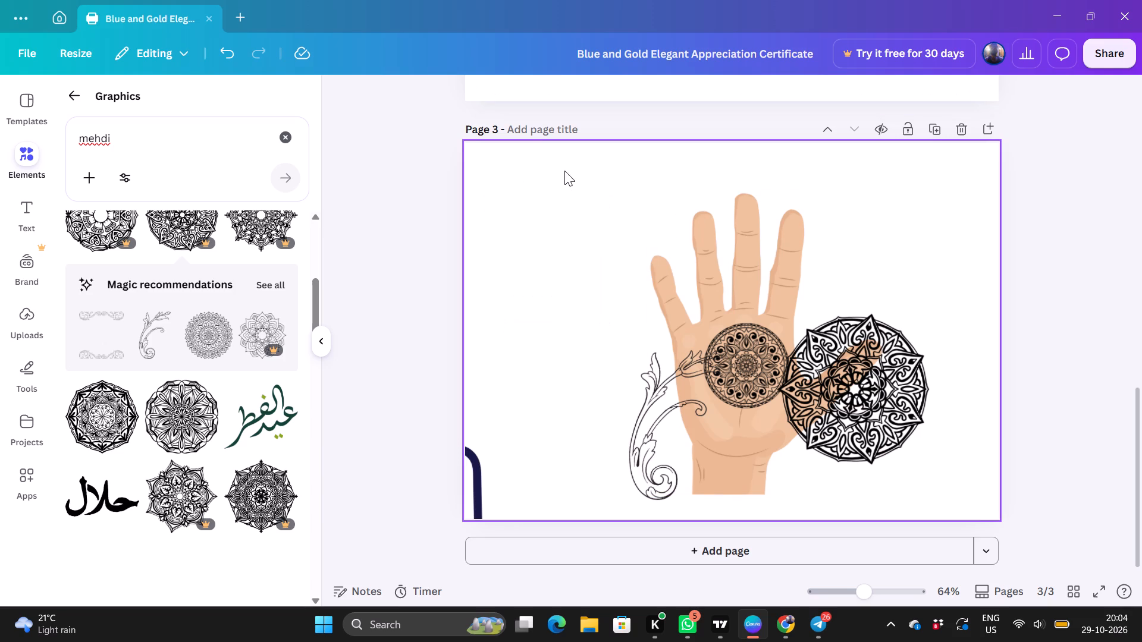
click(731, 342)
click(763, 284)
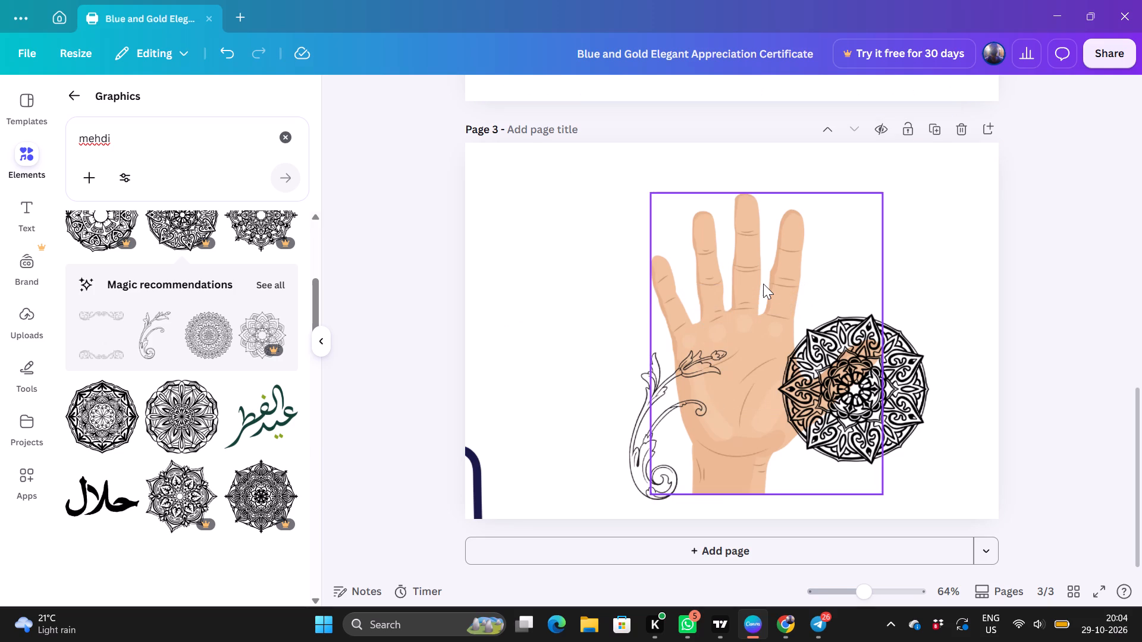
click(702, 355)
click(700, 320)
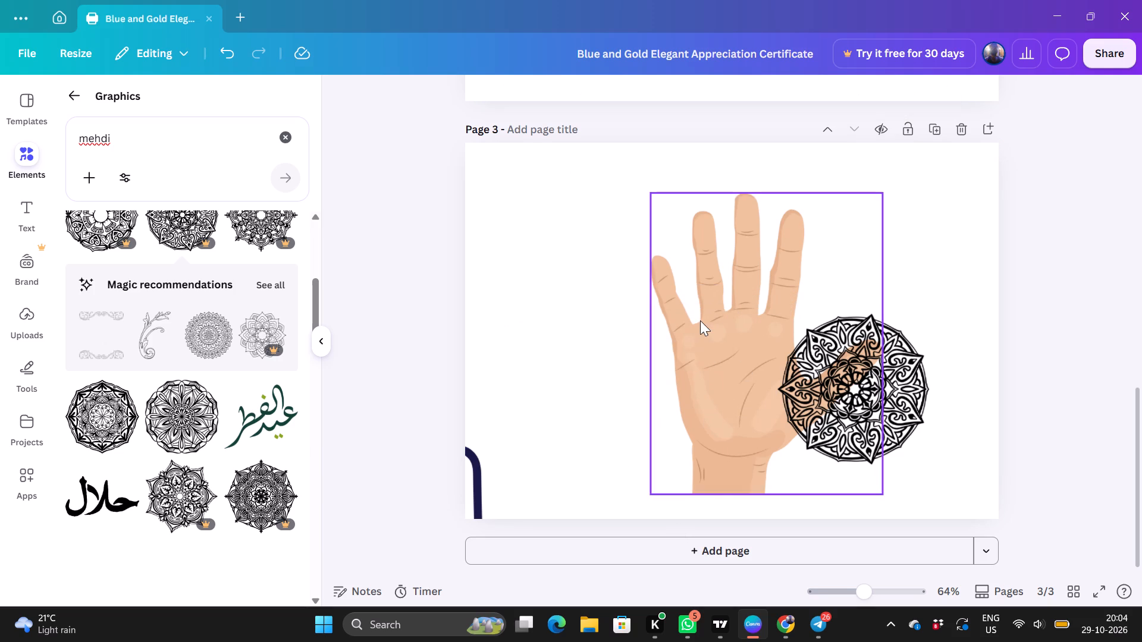
Delete the large mandala with the ring of triangular patterned points from over the hand's thumb.
click(811, 326)
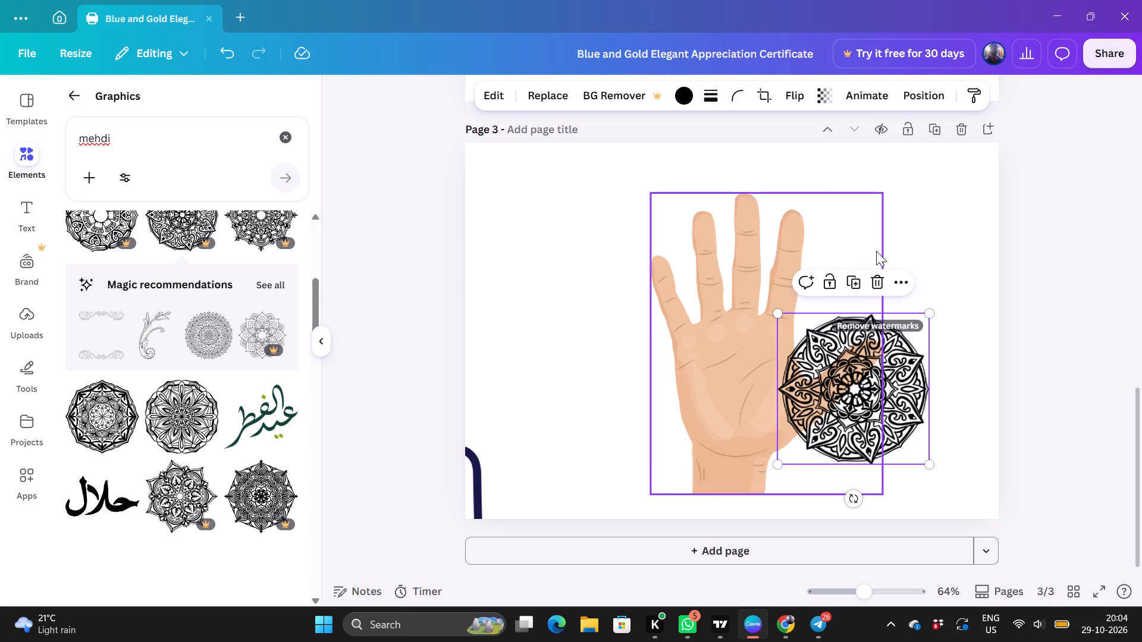
click(880, 275)
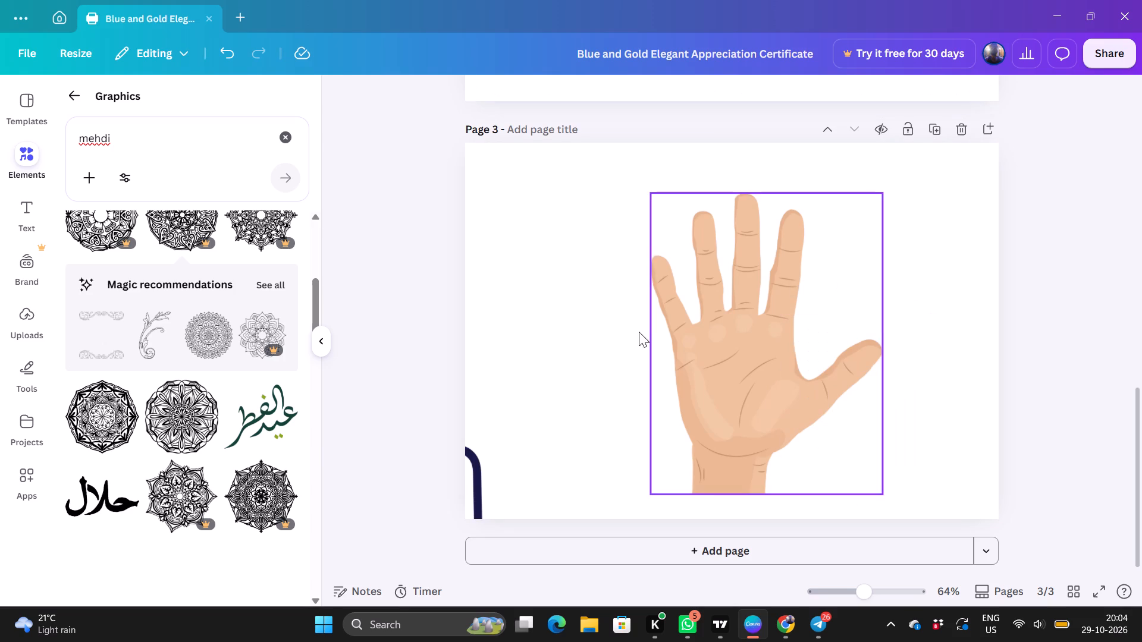
Browse the mehdi graphics results for another mandala or ornament that suits the bare hand on page 3.
scroll(263, 402, down, 5)
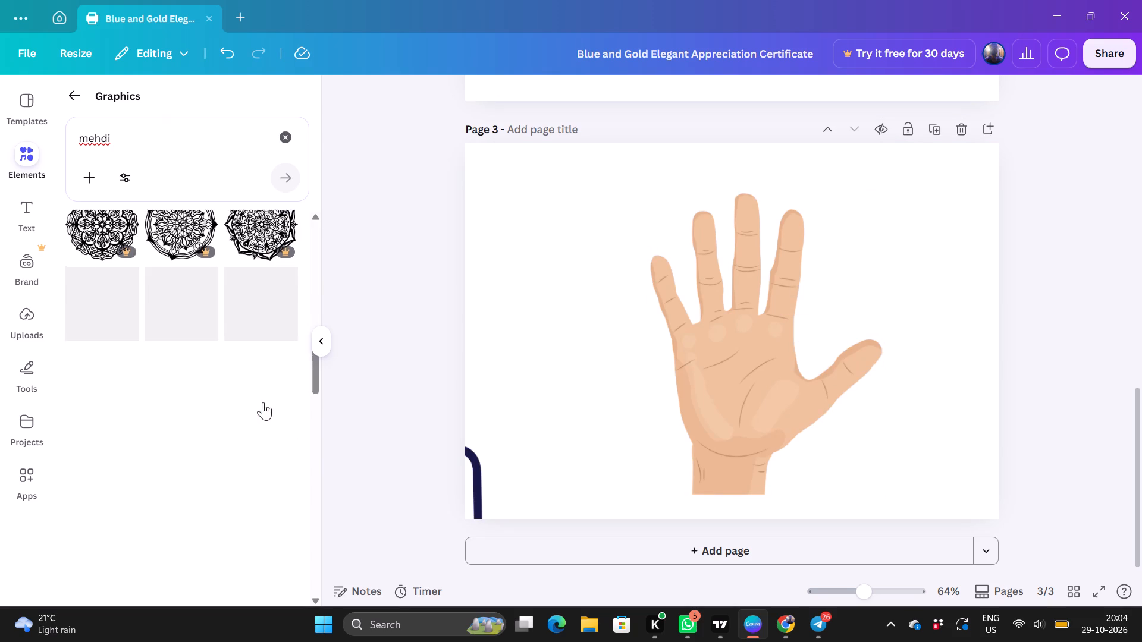
scroll(263, 402, down, 2)
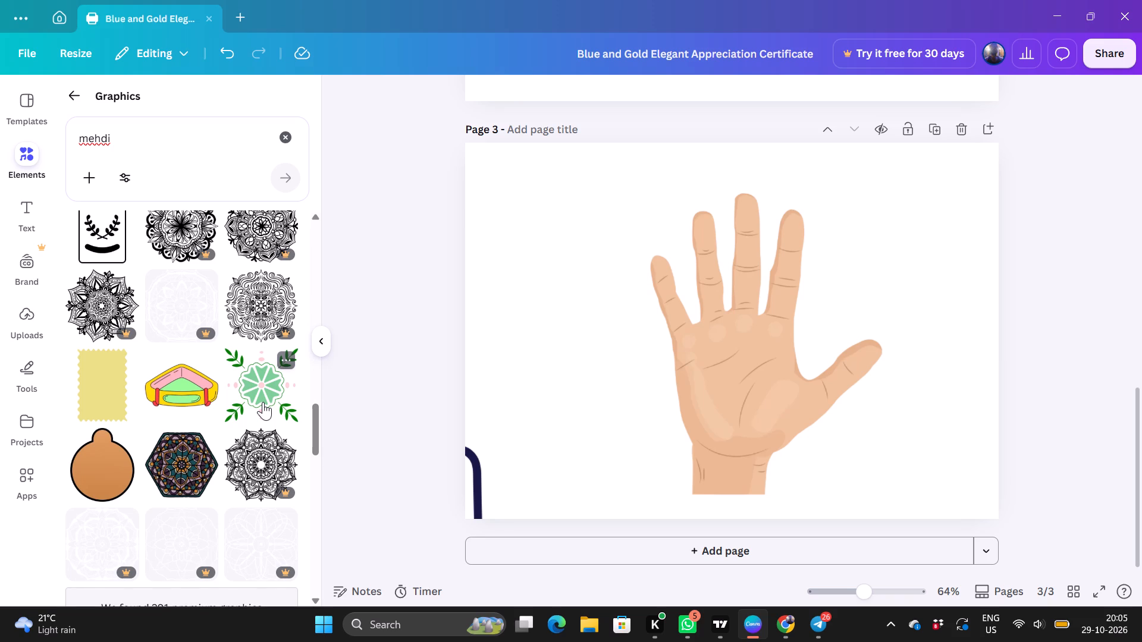
scroll(263, 402, down, 5)
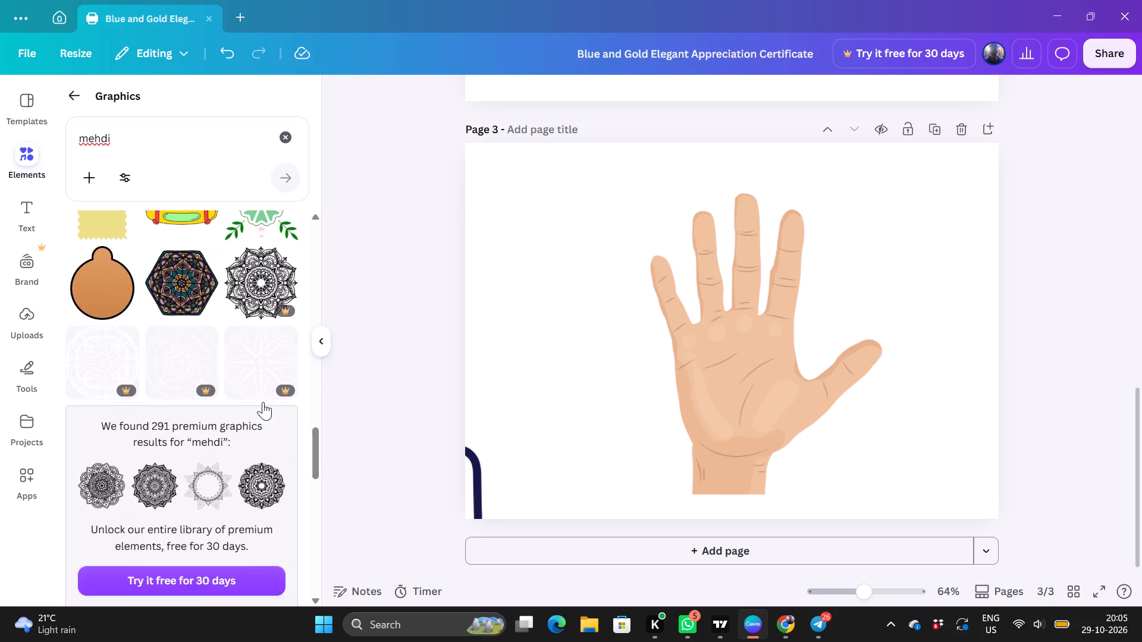
scroll(263, 402, up, 5)
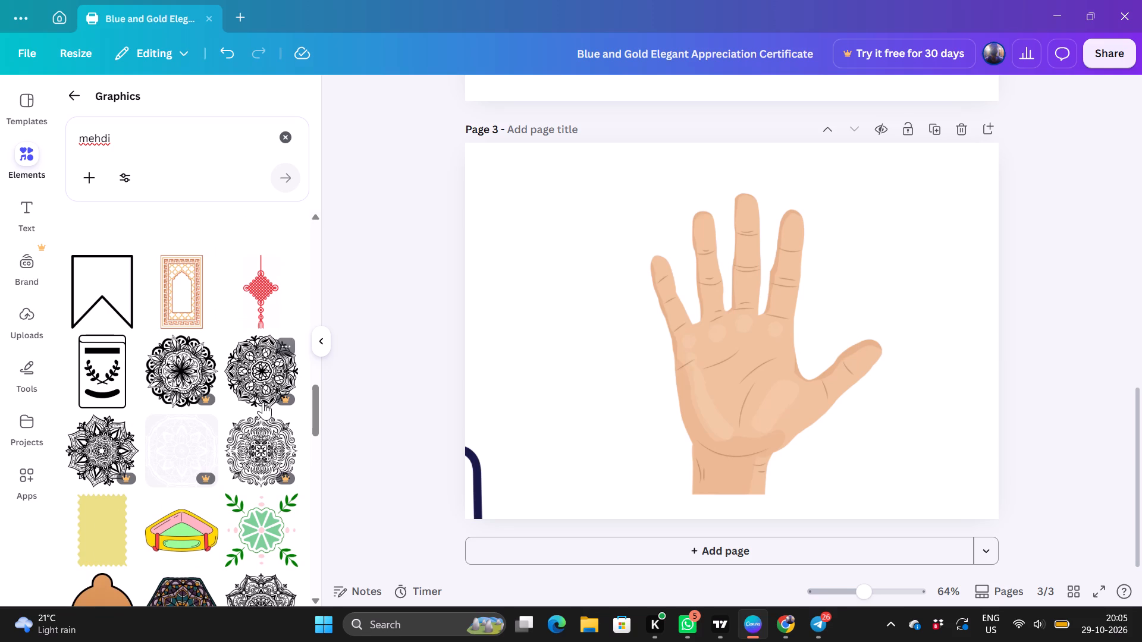
scroll(263, 402, up, 2)
scroll(263, 402, down, 3)
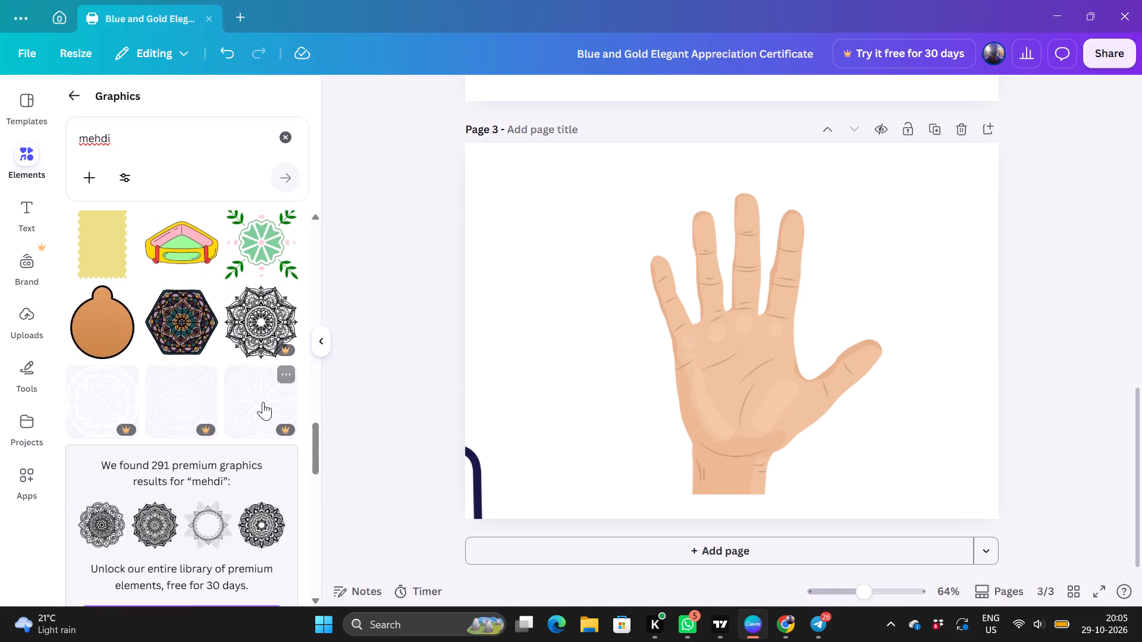
scroll(263, 402, down, 7)
scroll(263, 402, up, 5)
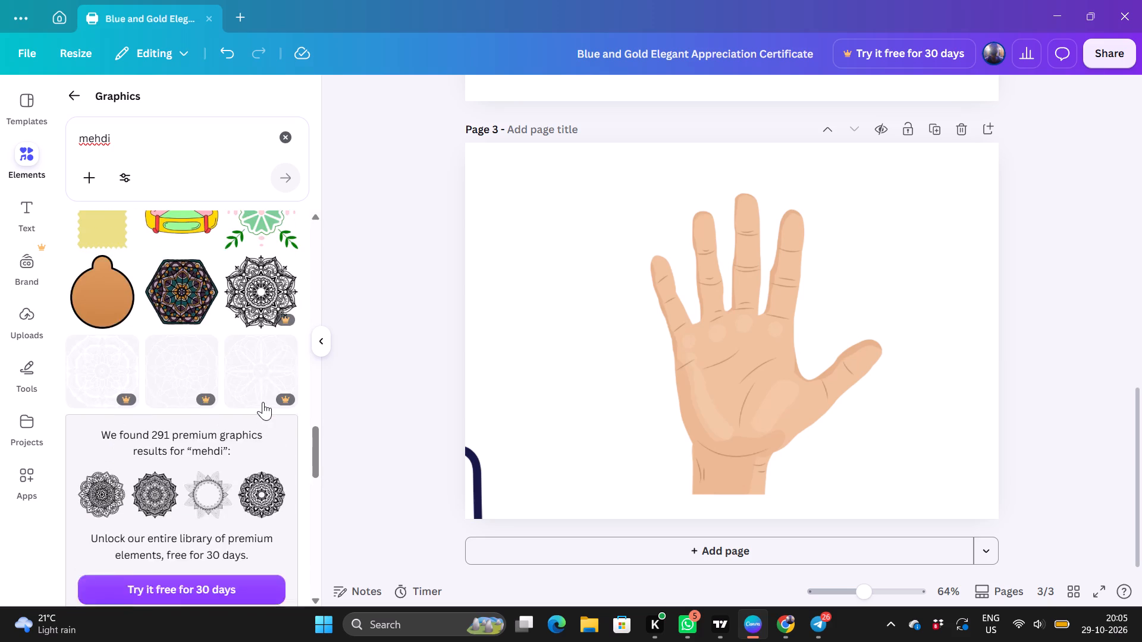
scroll(263, 402, up, 3)
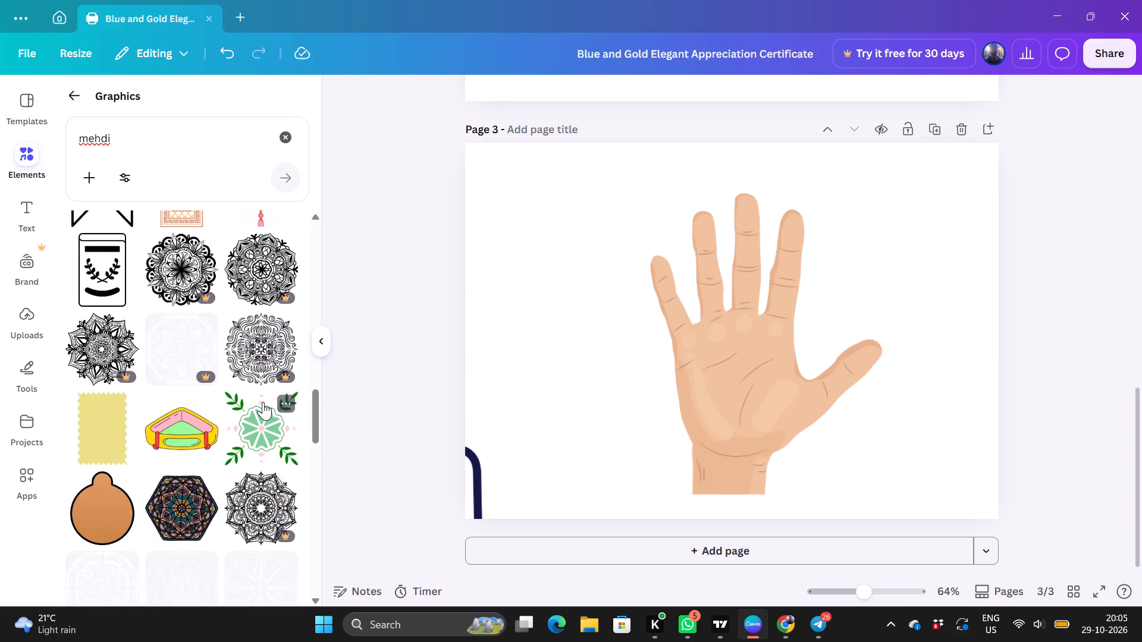
scroll(263, 402, up, 3)
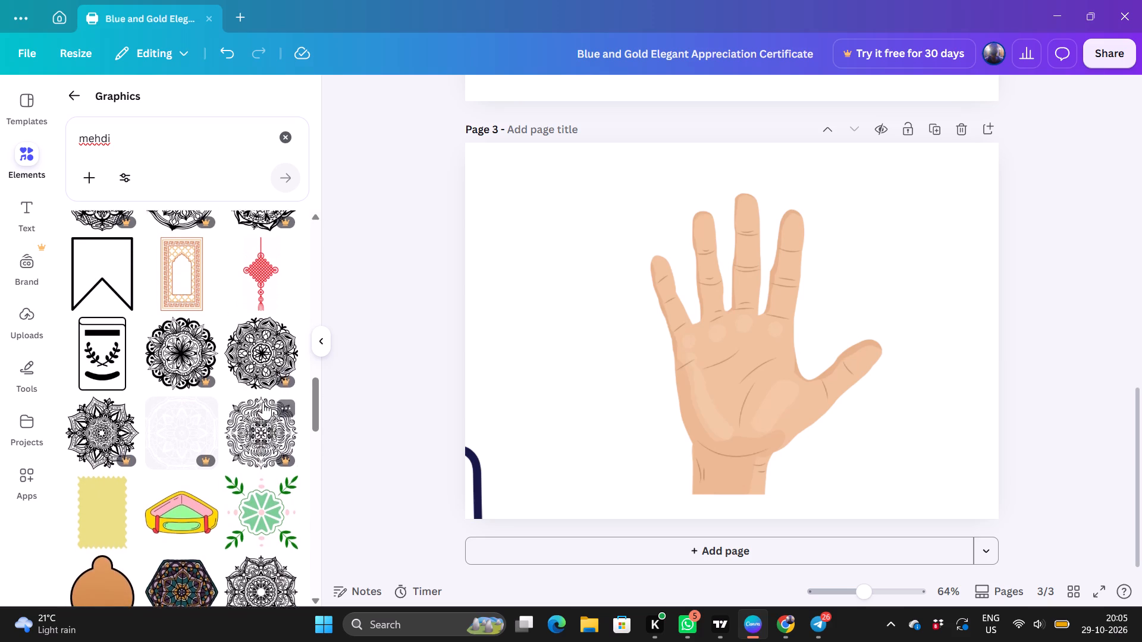
scroll(263, 402, up, 4)
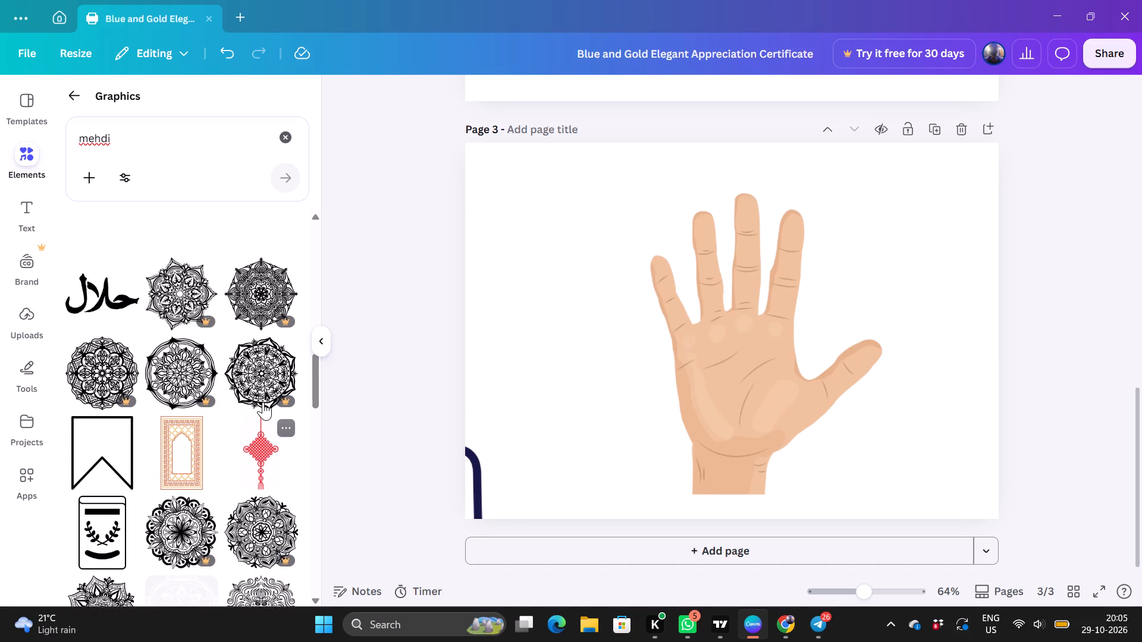
scroll(263, 402, up, 2)
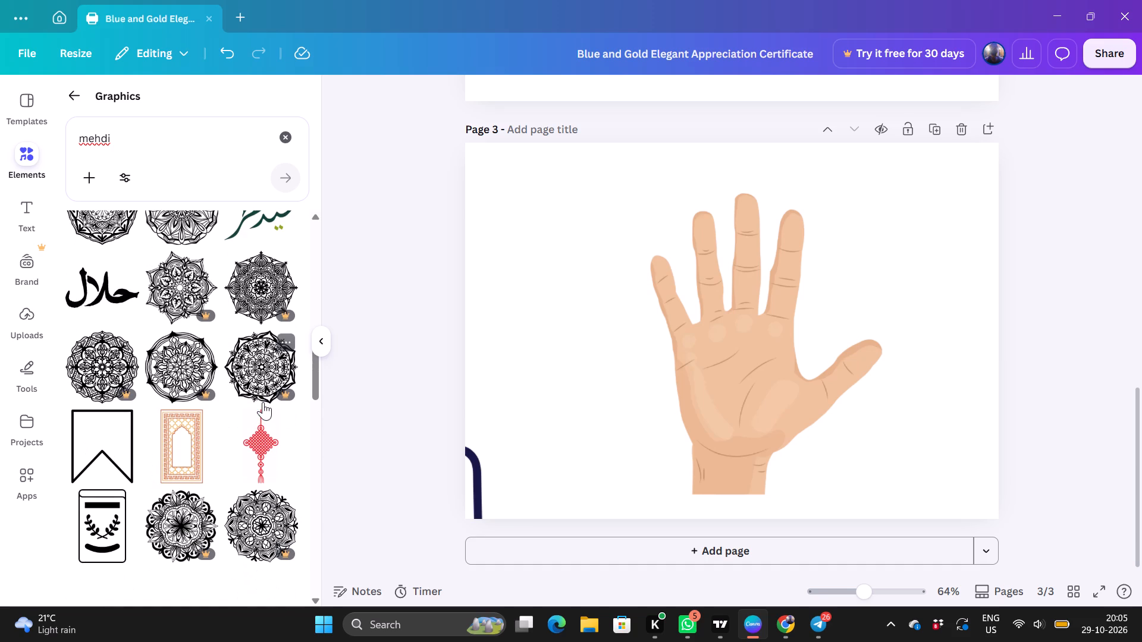
scroll(263, 402, up, 3)
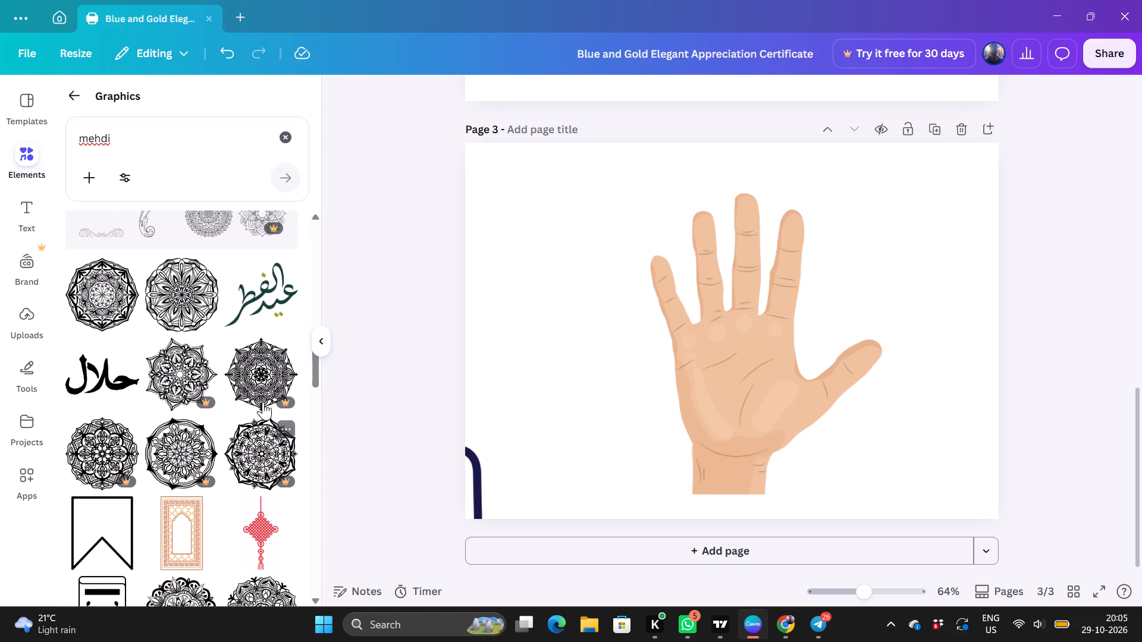
scroll(263, 402, up, 2)
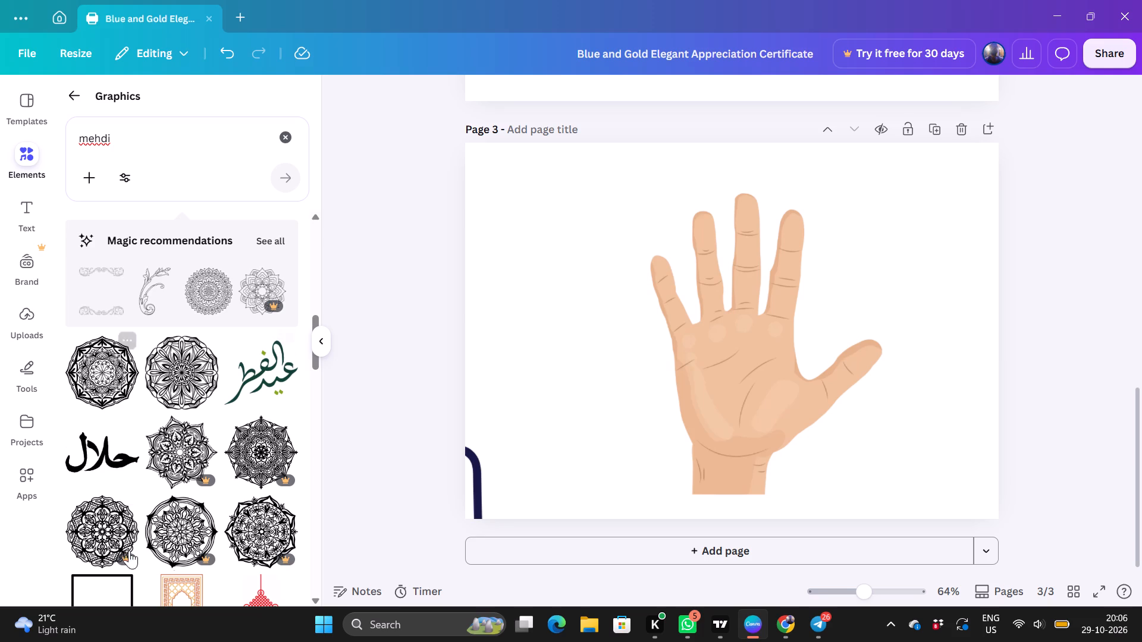
Add the round scalloped-edge mandala with long looped petals from the mehdi results and place it over the hand's palm.
drag(186, 377, 727, 404)
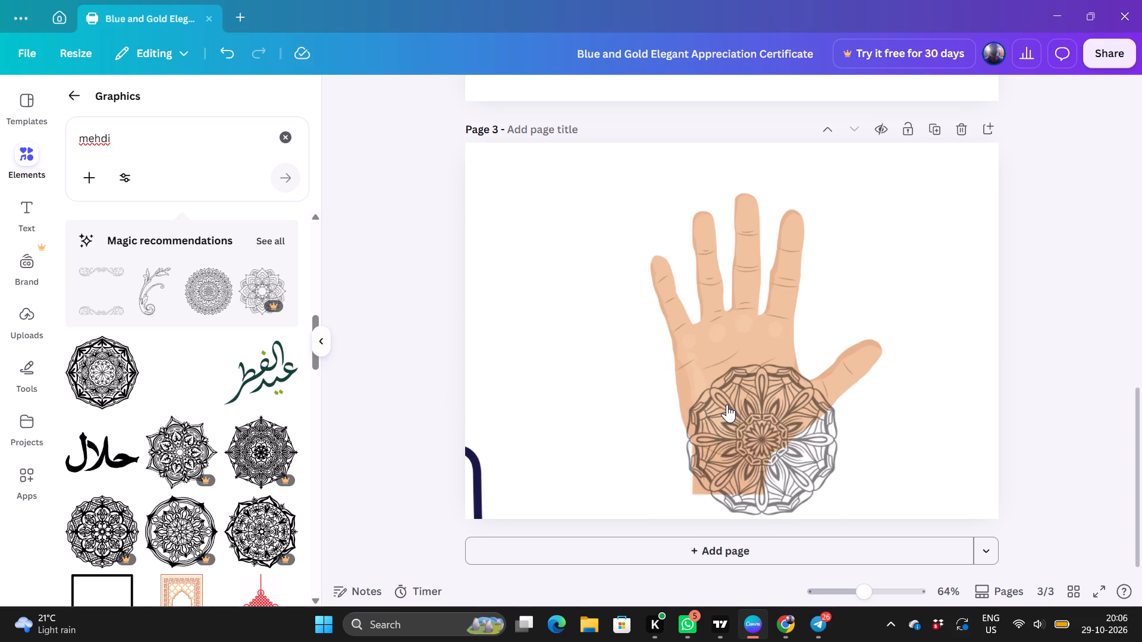
drag(759, 404, 752, 347)
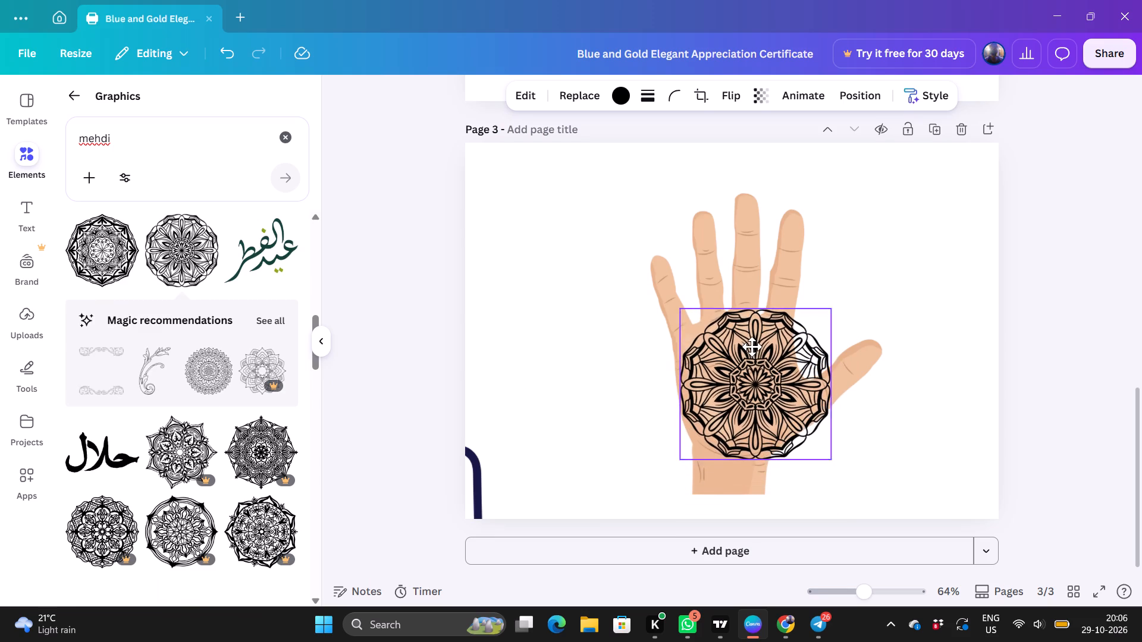
drag(752, 347, 752, 344)
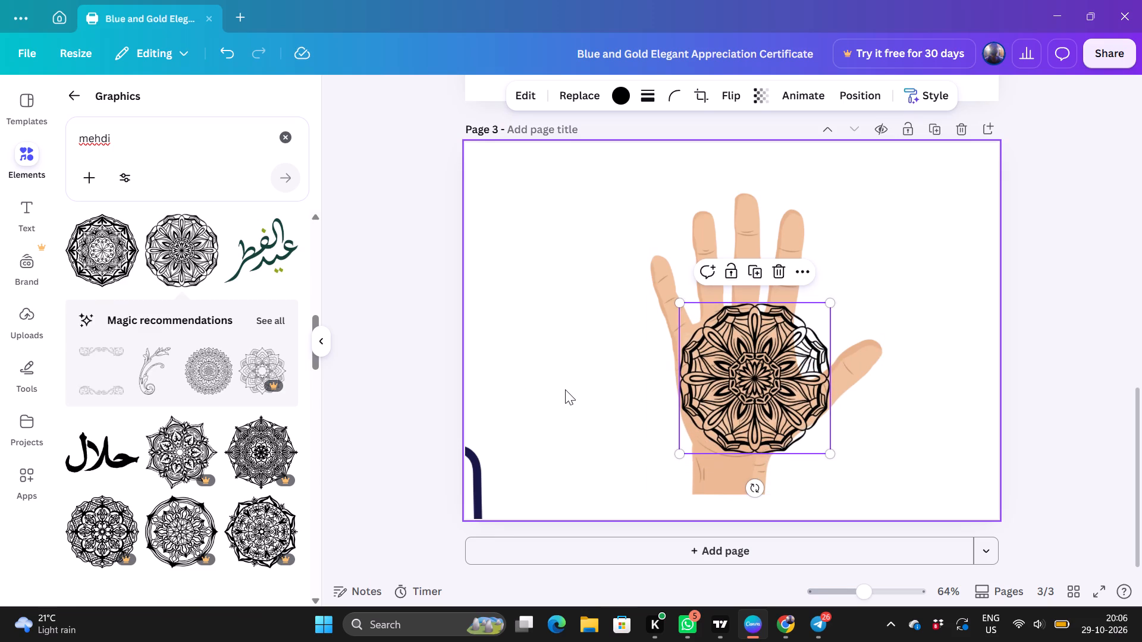